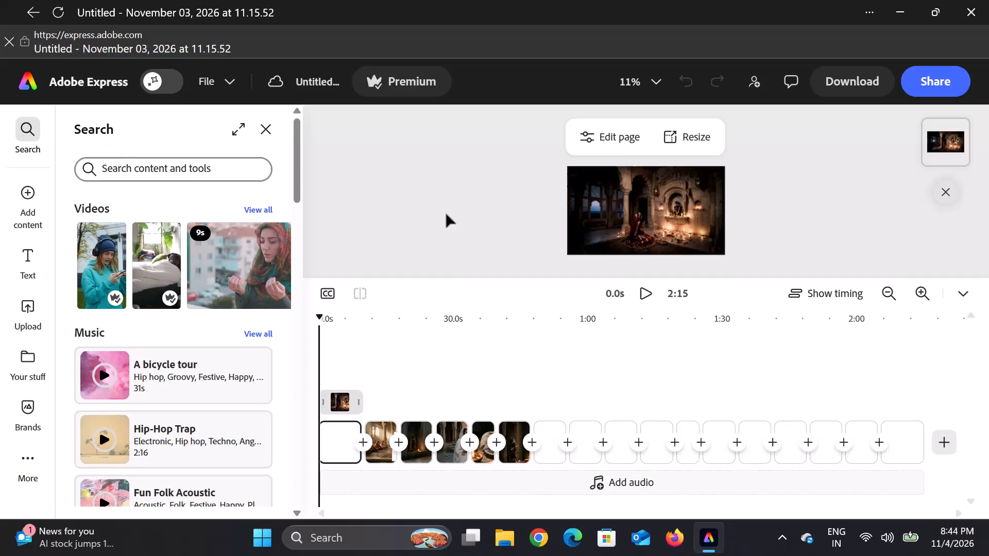
Preview the opening seconds of the existing video project and look through the suggested stock content.
{"action": "scroll", "coordinate": [467, 213], "scroll_direction": "up", "scroll_amount": 4}
{"action": "scroll", "coordinate": [226, 372], "scroll_direction": "down", "scroll_amount": 5}
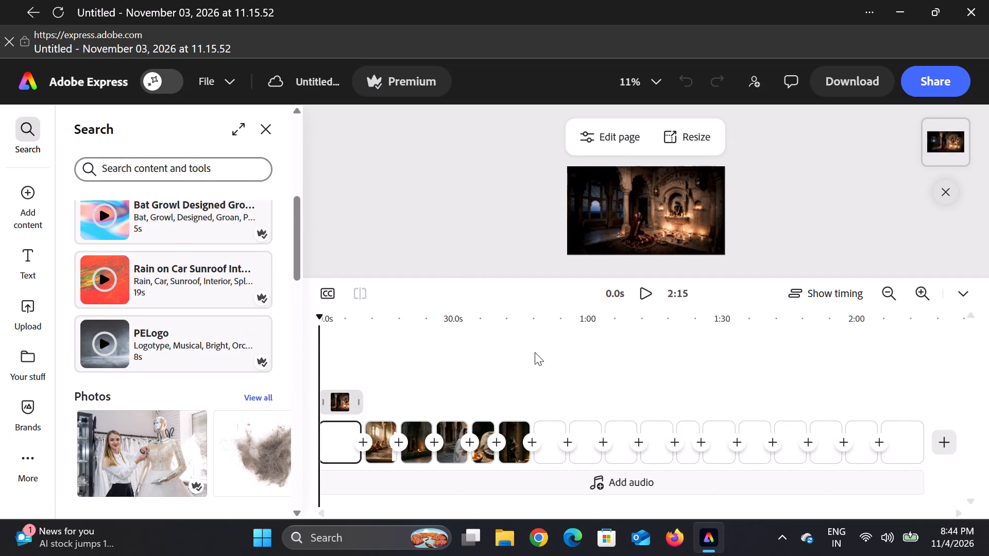
{"action": "scroll", "coordinate": [592, 387], "scroll_direction": "down", "scroll_amount": 1}
{"action": "left_click", "coordinate": [640, 292]}
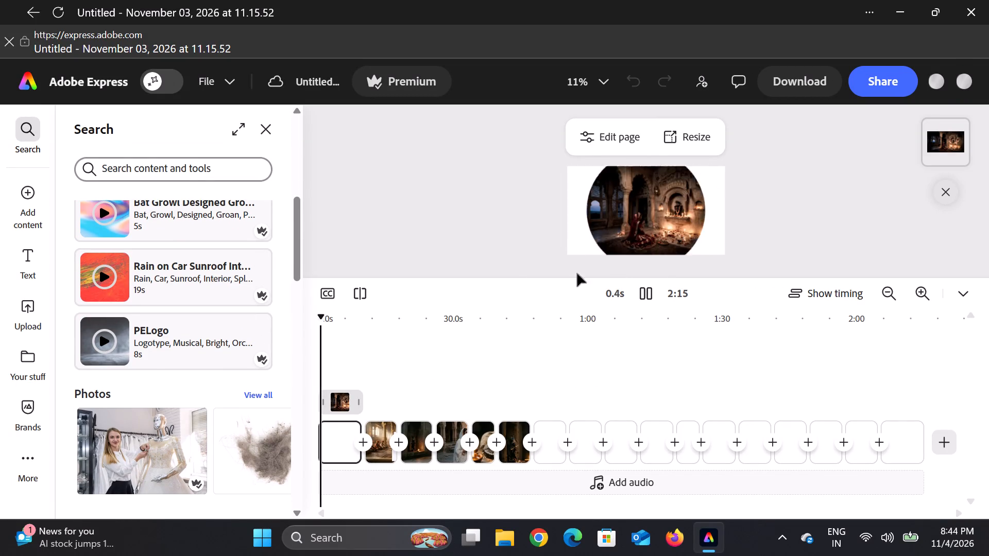
{"action": "left_click", "coordinate": [254, 450]}
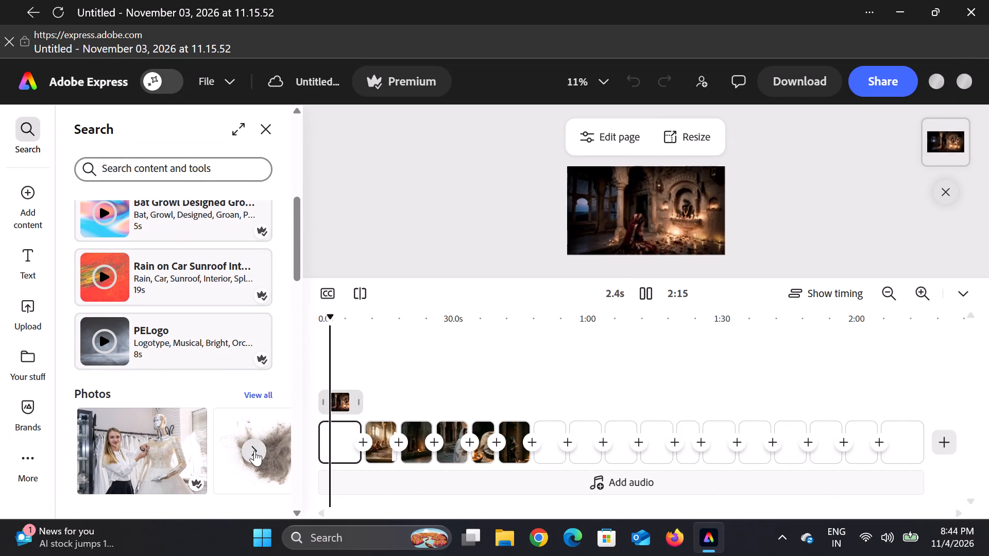
{"action": "scroll", "coordinate": [709, 205], "scroll_direction": "up", "scroll_amount": 4}
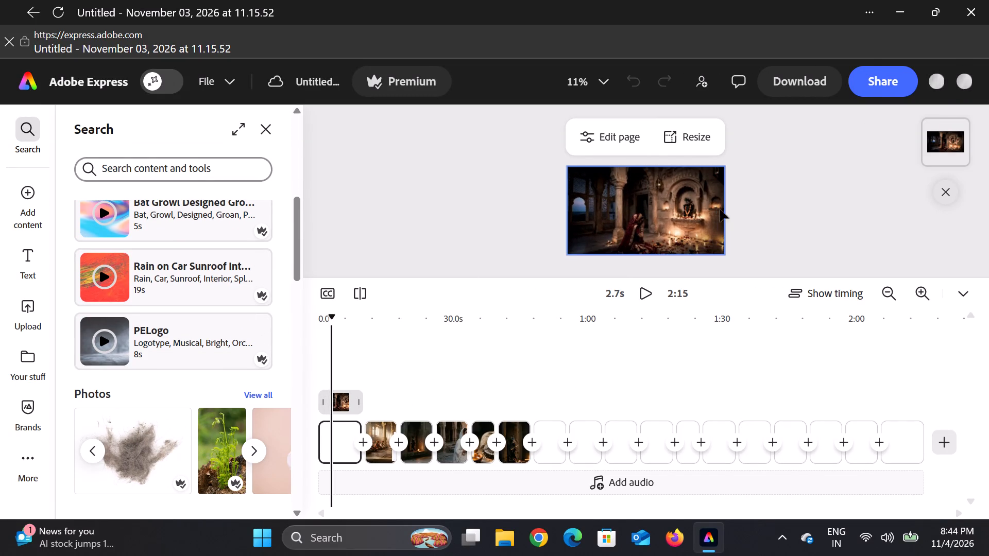
{"action": "left_click", "coordinate": [954, 196]}
{"action": "left_click", "coordinate": [667, 200]}
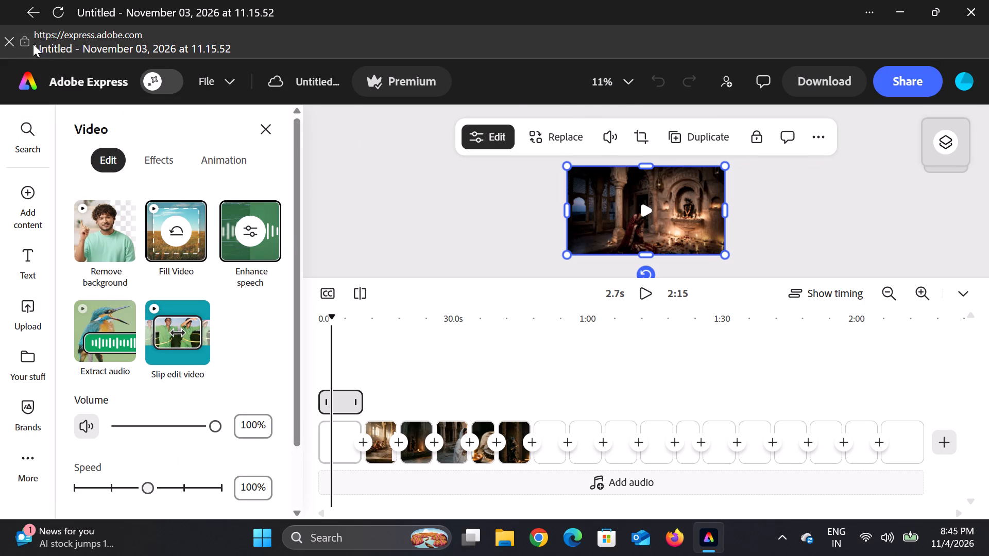
Return to the home page and create a new video project with the easy video creation option.
{"action": "left_click", "coordinate": [70, 82]}
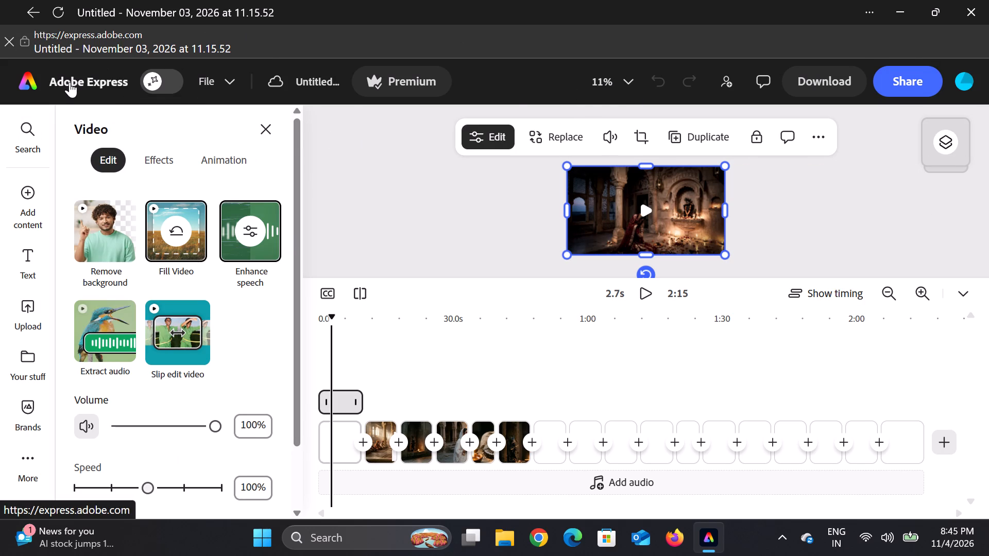
{"action": "double_click", "coordinate": [70, 82]}
{"action": "scroll", "coordinate": [417, 272], "scroll_direction": "down", "scroll_amount": 7}
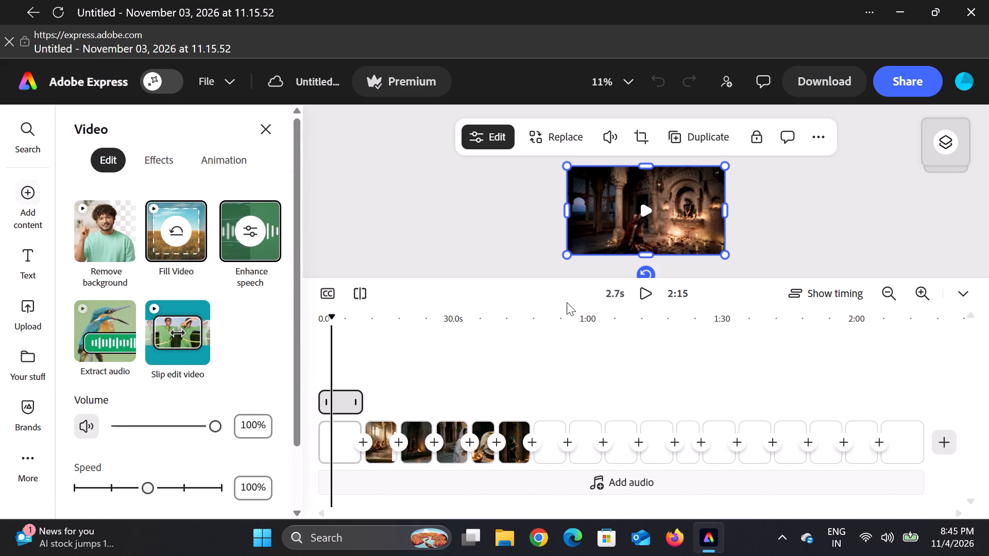
{"action": "scroll", "coordinate": [567, 302], "scroll_direction": "down", "scroll_amount": 5}
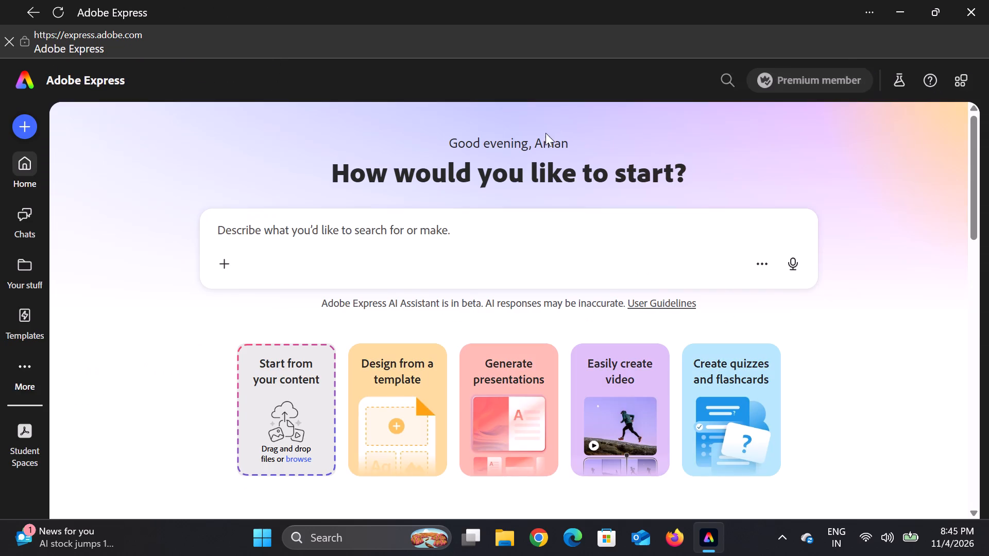
{"action": "scroll", "coordinate": [376, 291], "scroll_direction": "down", "scroll_amount": 4}
{"action": "scroll", "coordinate": [377, 303], "scroll_direction": "up", "scroll_amount": 3}
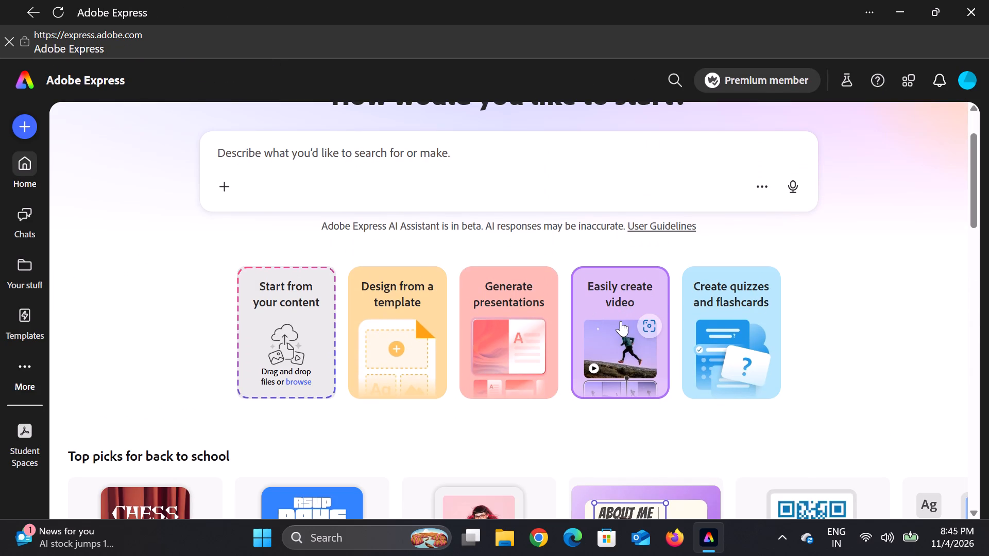
{"action": "left_click", "coordinate": [619, 327]}
{"action": "left_click", "coordinate": [460, 315]}
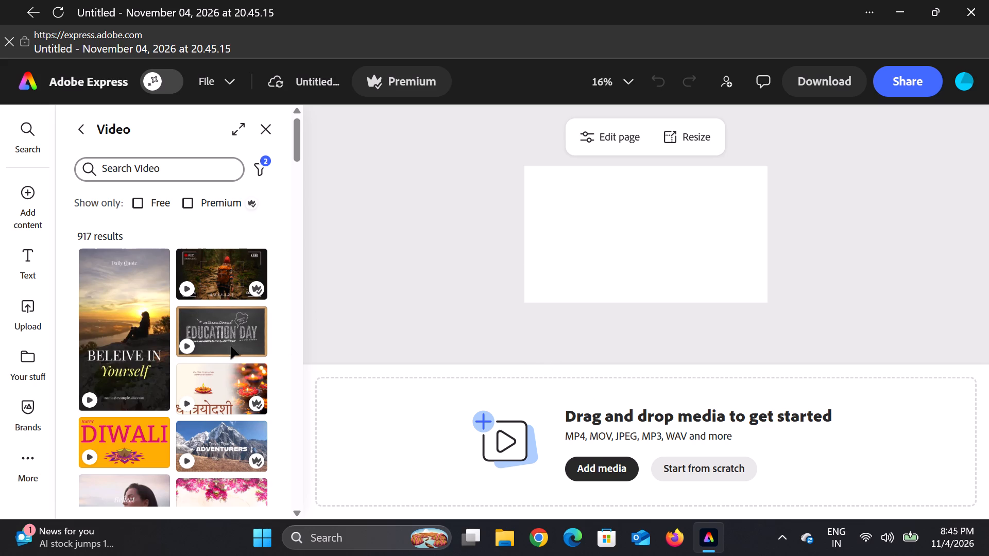
Browse the video templates and apply the 8-second purple "Starting Soon" stream template to the project.
{"action": "scroll", "coordinate": [222, 355], "scroll_direction": "down", "scroll_amount": 5}
{"action": "scroll", "coordinate": [222, 355], "scroll_direction": "up", "scroll_amount": 4}
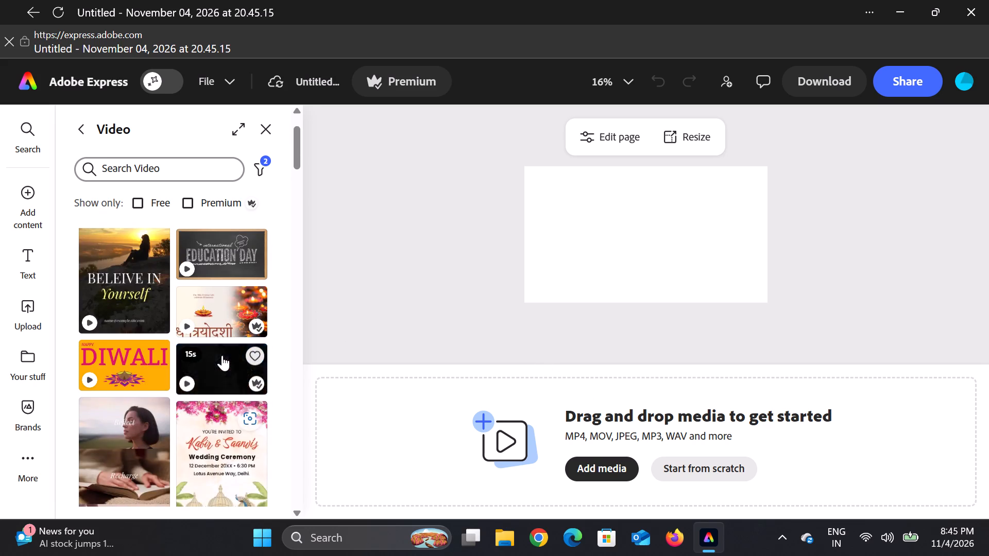
{"action": "scroll", "coordinate": [222, 355], "scroll_direction": "up", "scroll_amount": 1}
{"action": "scroll", "coordinate": [222, 355], "scroll_direction": "down", "scroll_amount": 4}
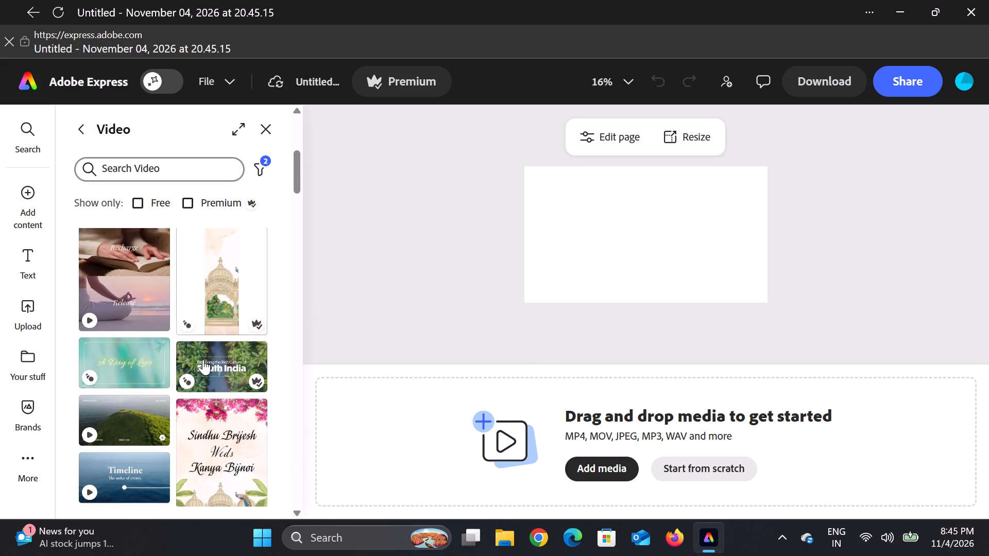
{"action": "scroll", "coordinate": [240, 375], "scroll_direction": "down", "scroll_amount": 4}
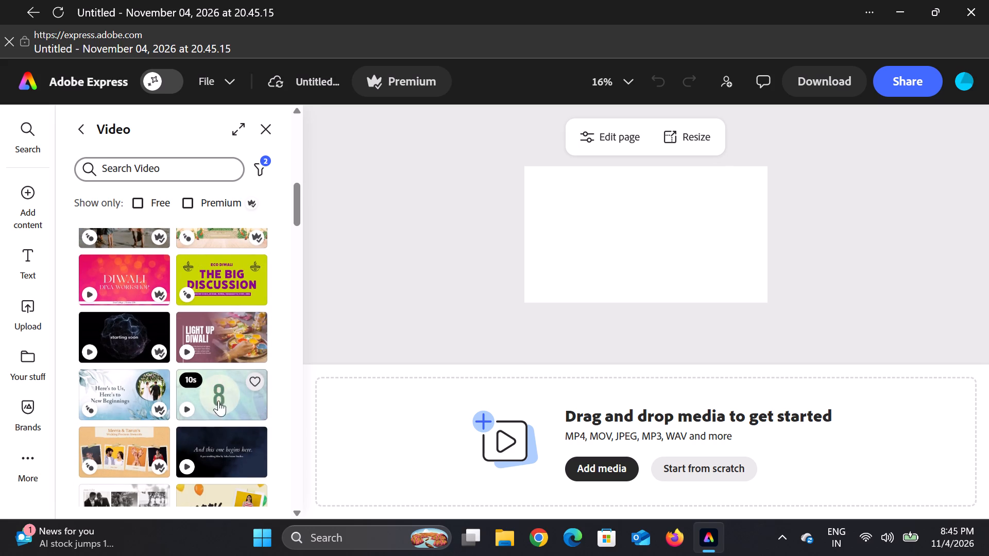
{"action": "scroll", "coordinate": [209, 386], "scroll_direction": "up", "scroll_amount": 2}
{"action": "scroll", "coordinate": [209, 386], "scroll_direction": "down", "scroll_amount": 3}
{"action": "scroll", "coordinate": [244, 432], "scroll_direction": "down", "scroll_amount": 1}
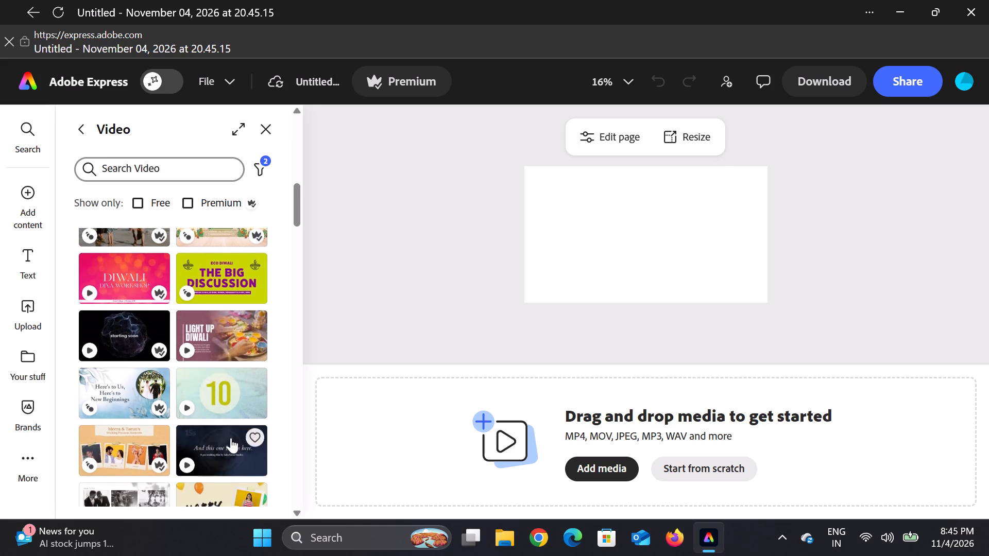
{"action": "scroll", "coordinate": [231, 438], "scroll_direction": "down", "scroll_amount": 4}
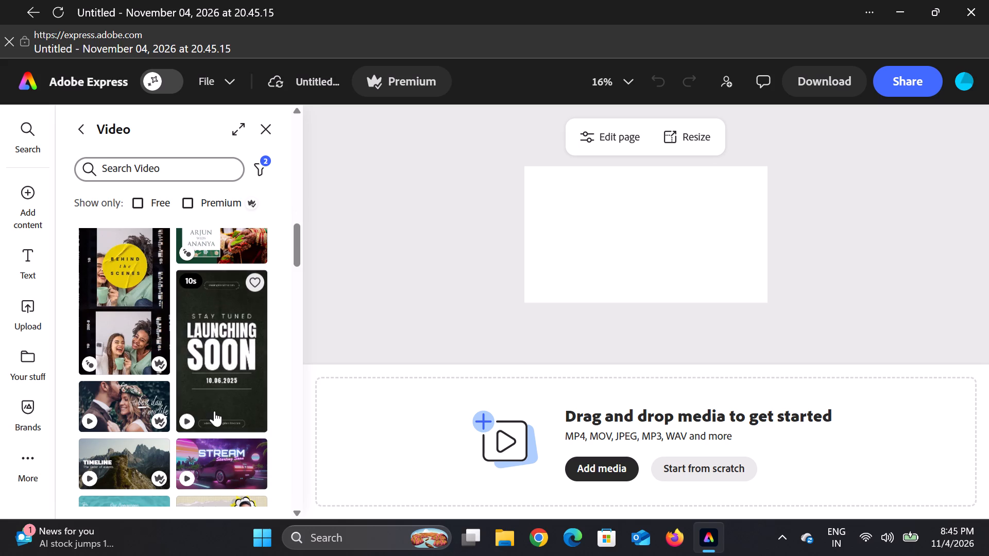
{"action": "scroll", "coordinate": [227, 340], "scroll_direction": "down", "scroll_amount": 3}
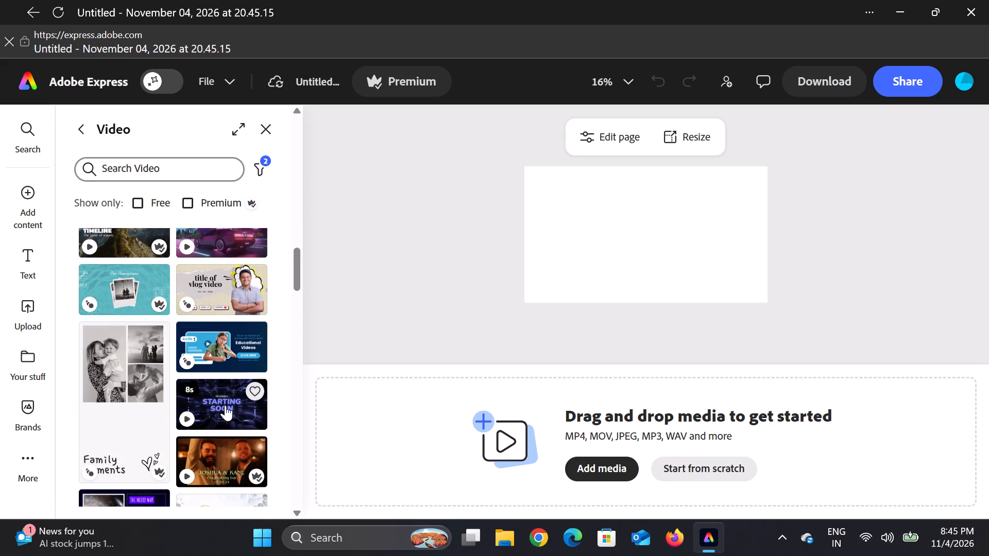
{"action": "left_click", "coordinate": [226, 401]}
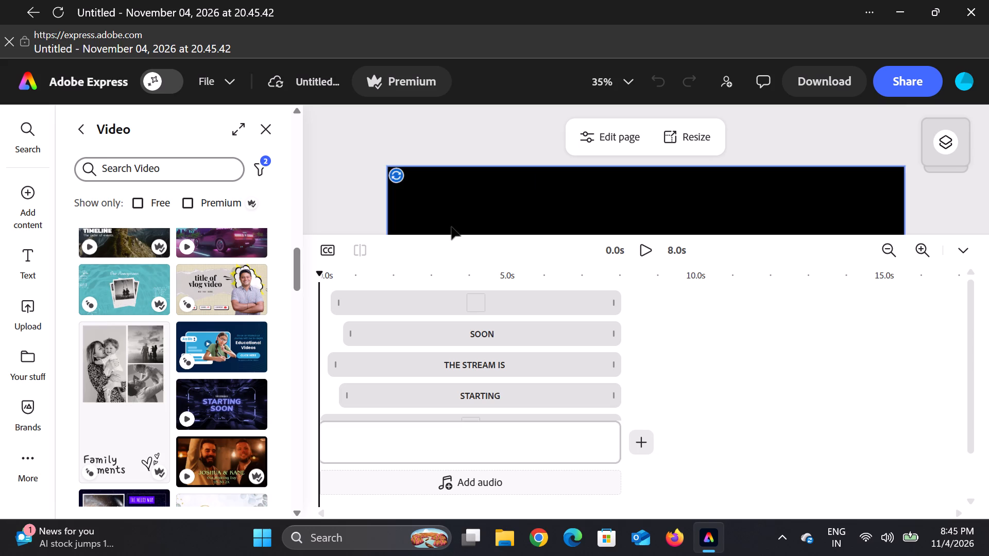
Play the template and inspect its text layers and frame graphic at 25% zoom.
{"action": "left_click", "coordinate": [649, 252]}
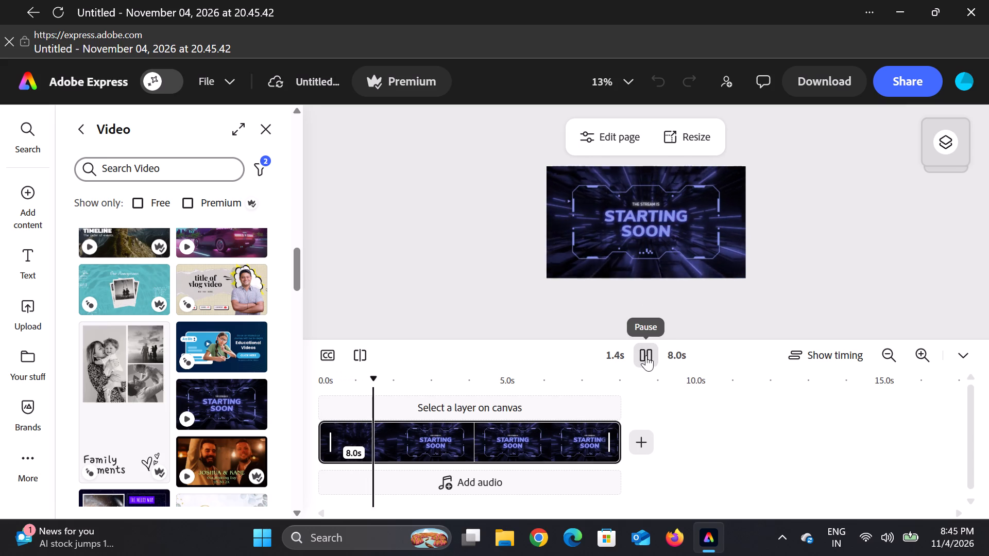
{"action": "left_click", "coordinate": [655, 206]}
{"action": "left_click", "coordinate": [652, 235]}
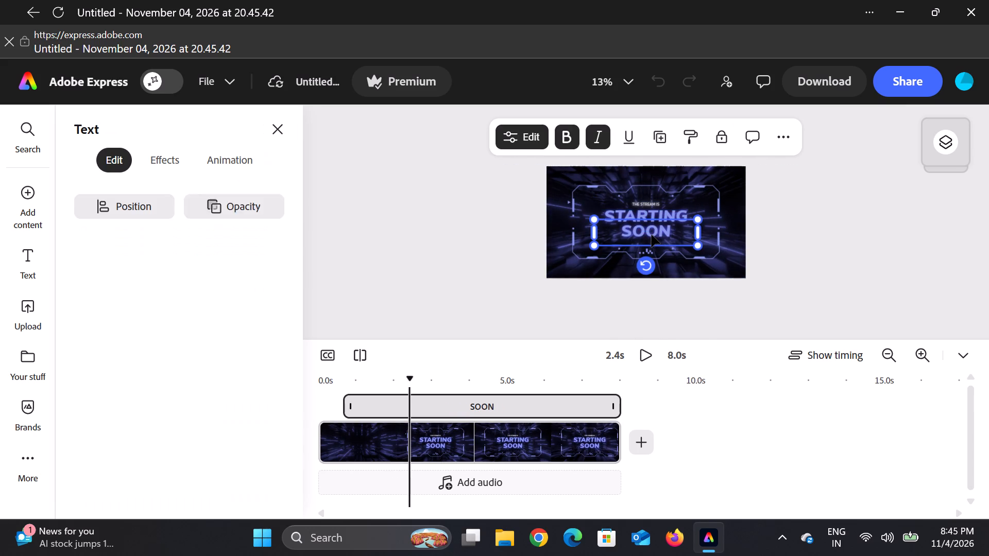
{"action": "left_click", "coordinate": [656, 214]}
{"action": "left_click", "coordinate": [644, 195]}
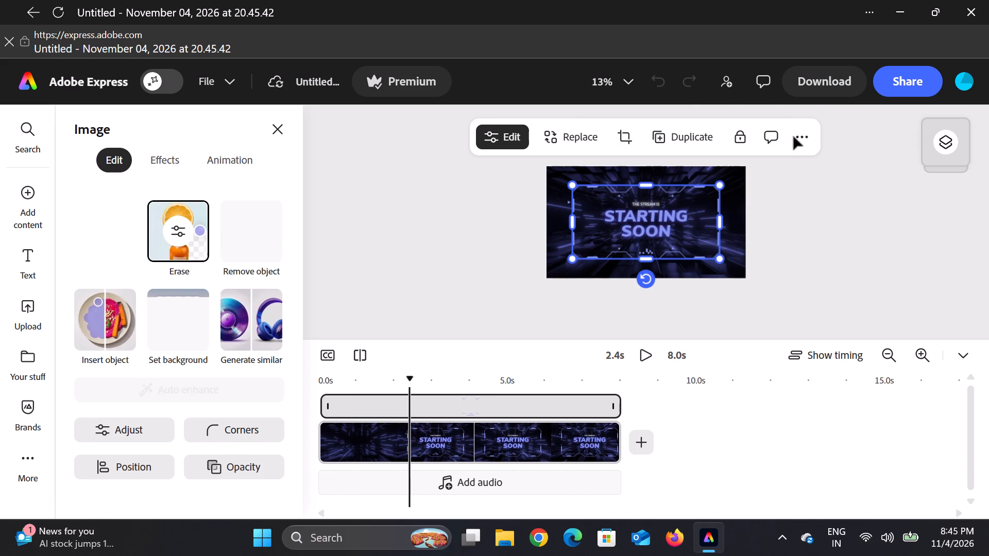
{"action": "left_click", "coordinate": [599, 85]}
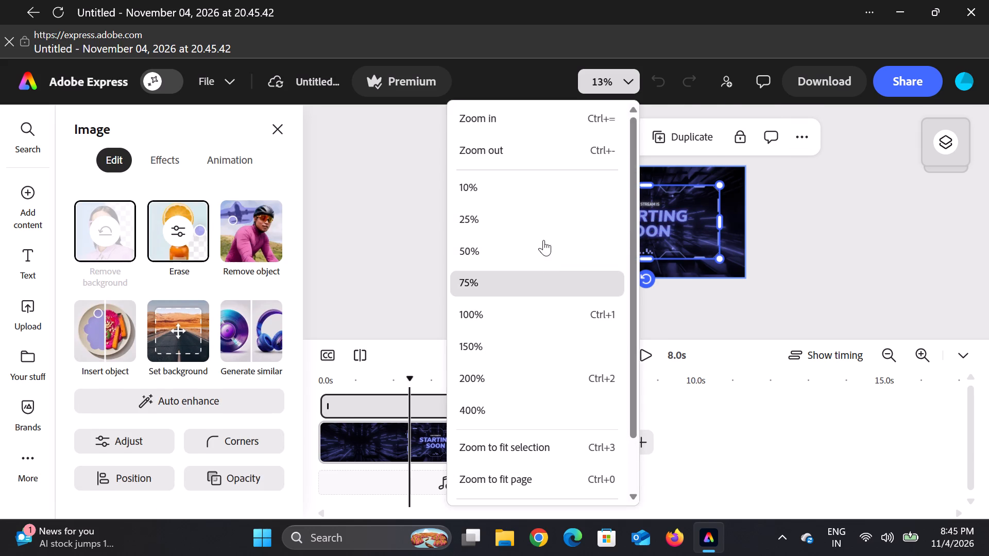
{"action": "left_click", "coordinate": [536, 215]}
{"action": "left_click", "coordinate": [917, 232]}
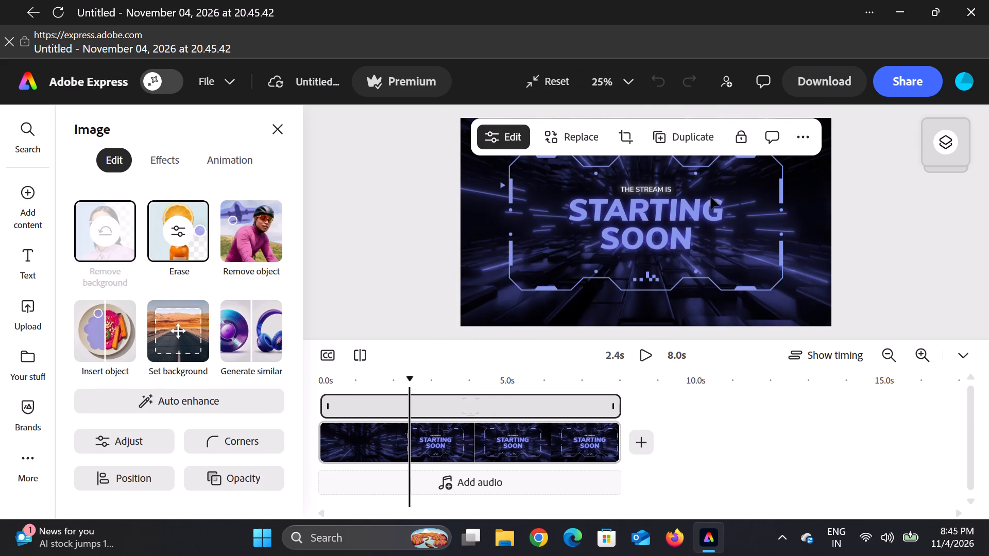
{"action": "left_click", "coordinate": [626, 184]}
{"action": "left_click", "coordinate": [655, 268]}
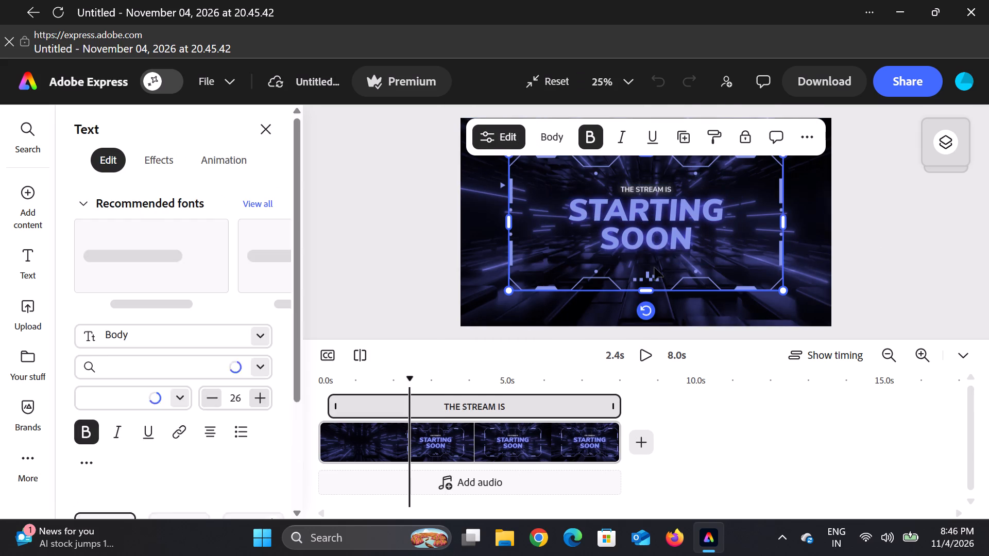
{"action": "left_click", "coordinate": [645, 352]}
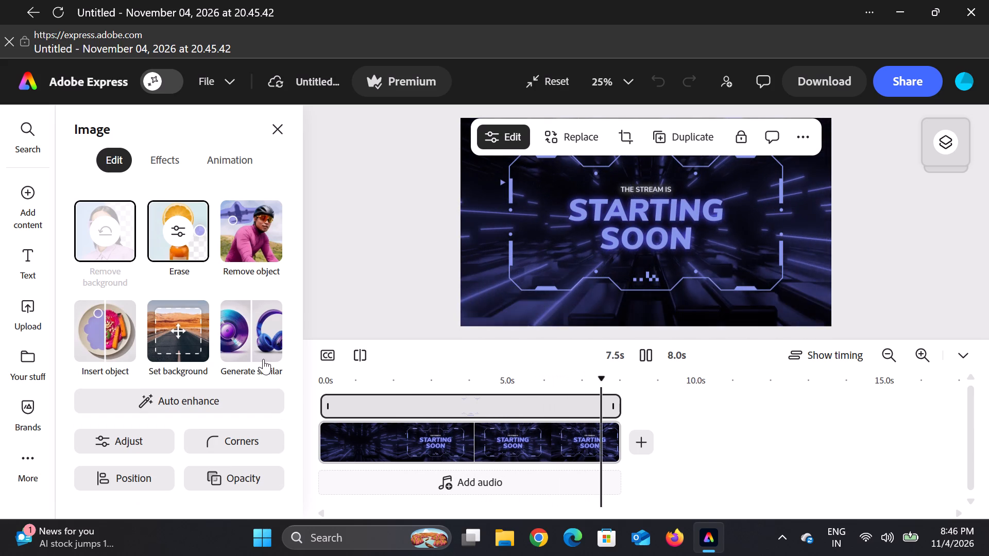
Set the selected frame graphic as the page background.
{"action": "left_click", "coordinate": [162, 332]}
{"action": "left_click_drag", "start_coordinate": [173, 320], "coordinate": [299, 310]}
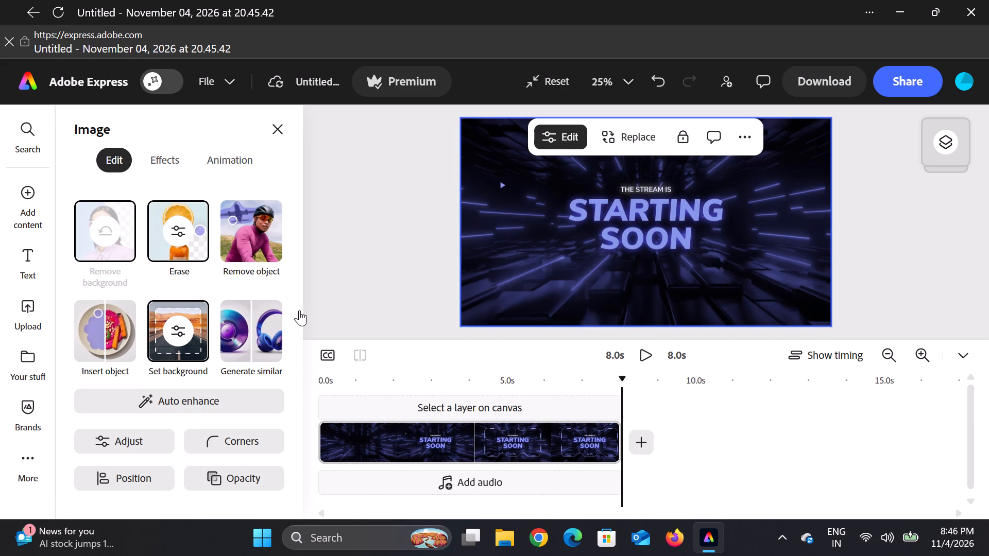
{"action": "left_click_drag", "start_coordinate": [299, 310], "coordinate": [649, 253]}
{"action": "left_click", "coordinate": [440, 238]}
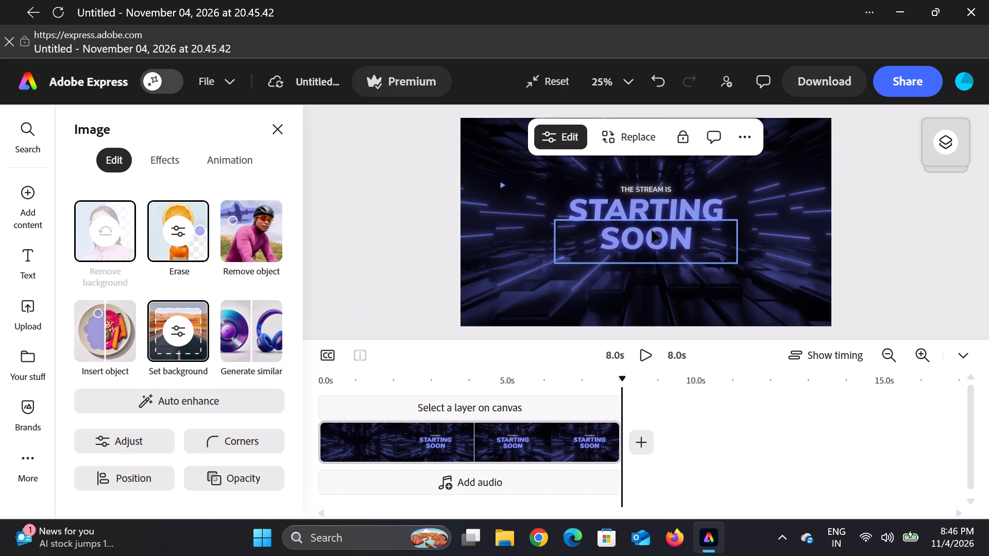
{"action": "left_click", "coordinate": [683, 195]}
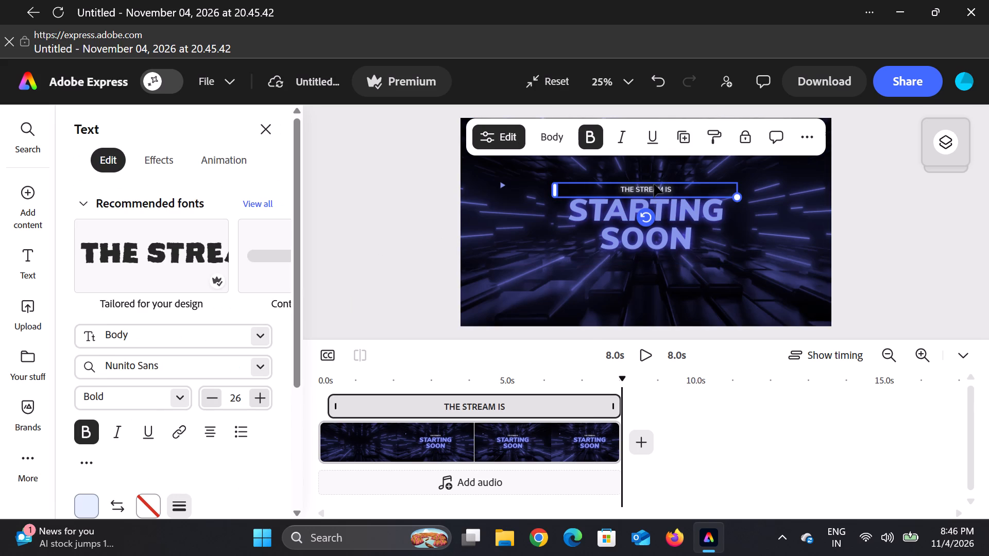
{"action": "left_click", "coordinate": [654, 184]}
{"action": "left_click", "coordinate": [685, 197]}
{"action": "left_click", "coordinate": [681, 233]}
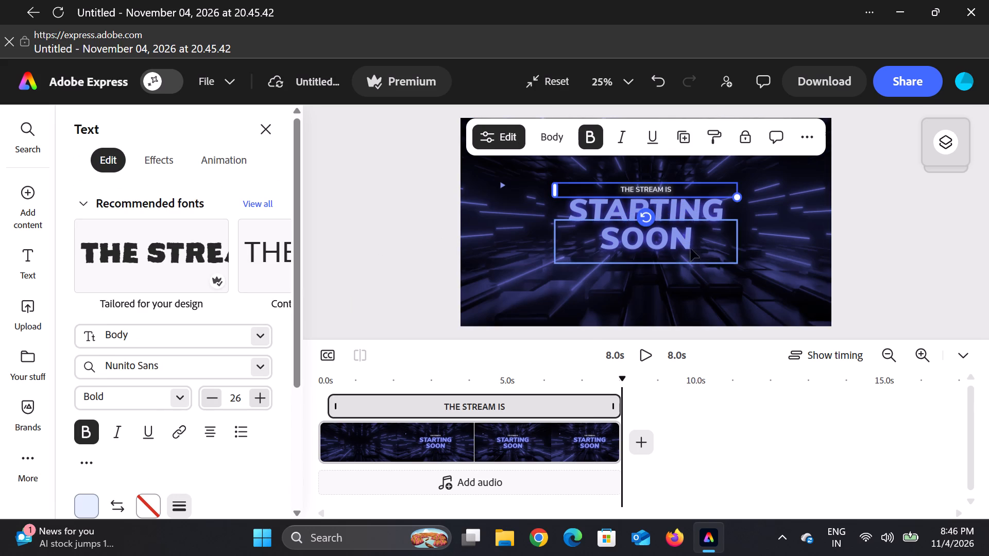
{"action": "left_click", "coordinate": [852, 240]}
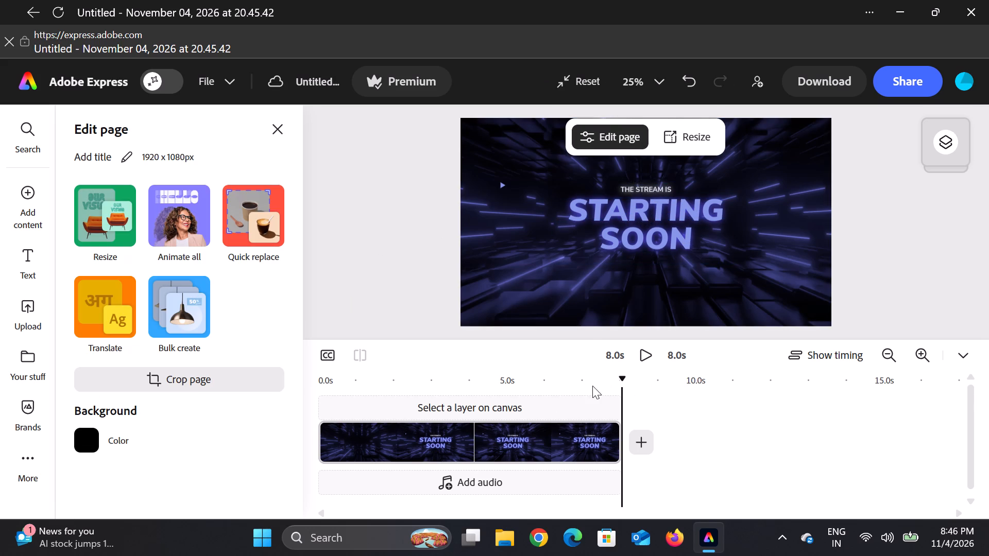
Trim the end of the scene in the timeline so it lasts 4.3 seconds.
{"action": "left_click", "coordinate": [541, 406]}
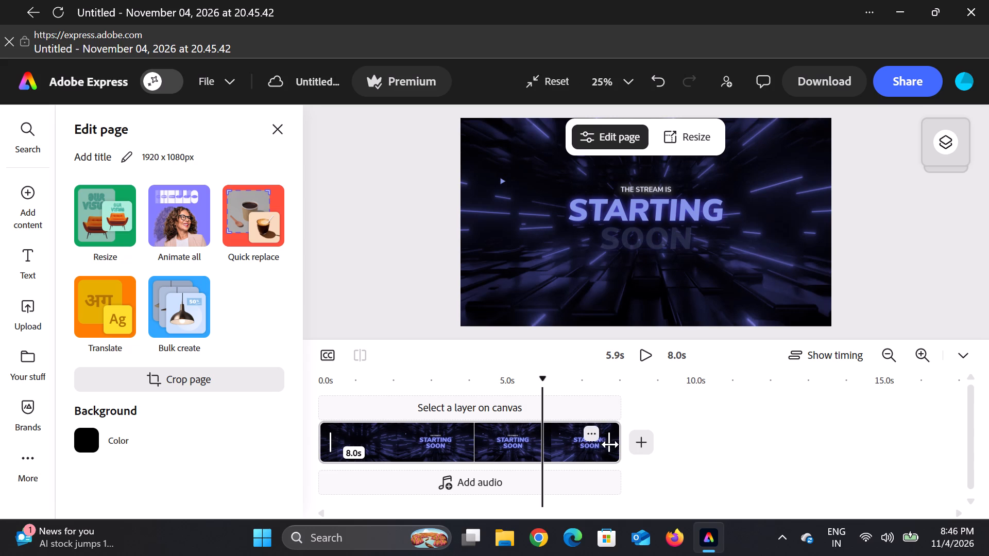
{"action": "left_click_drag", "start_coordinate": [613, 444], "coordinate": [474, 443]}
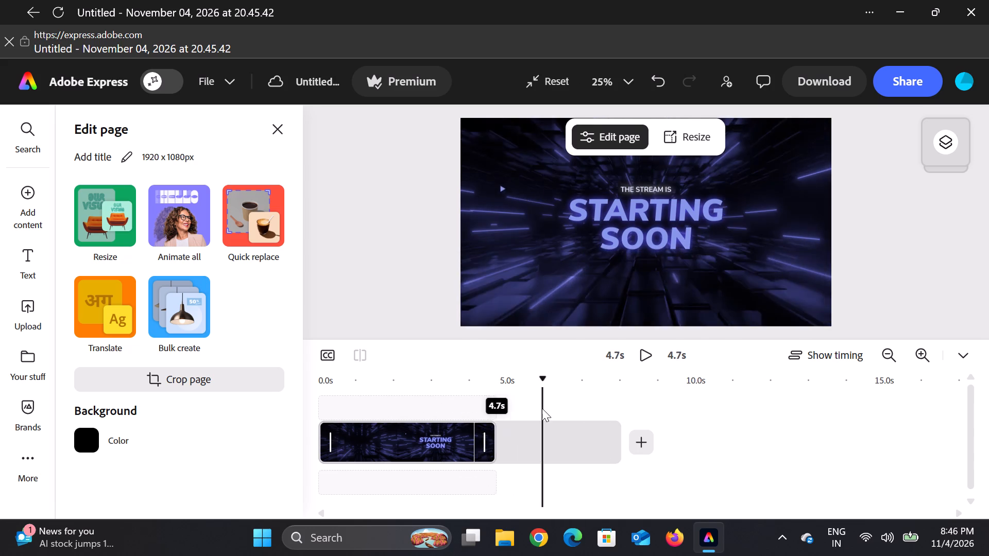
Play back the trimmed scene to check it.
{"action": "left_click", "coordinate": [643, 357]}
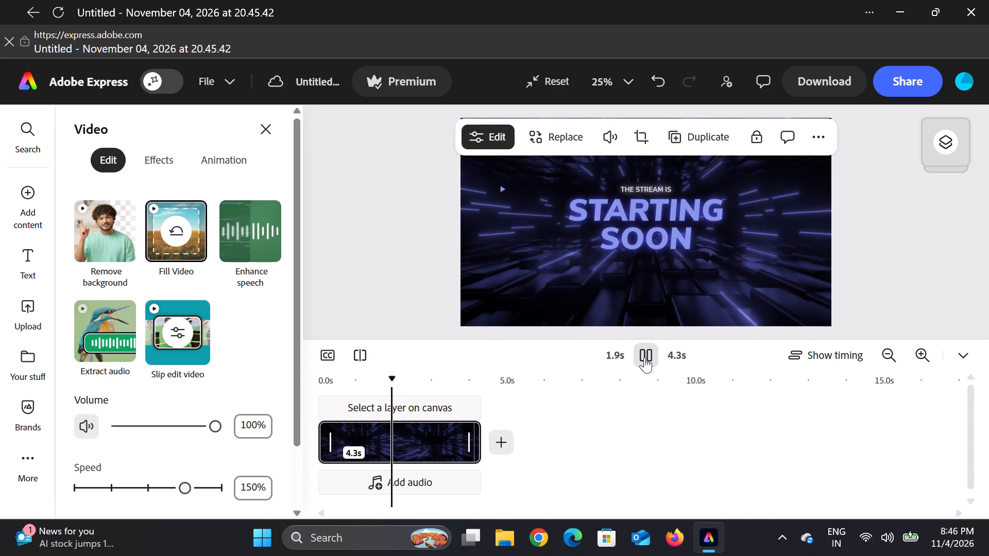
{"action": "left_click", "coordinate": [644, 357]}
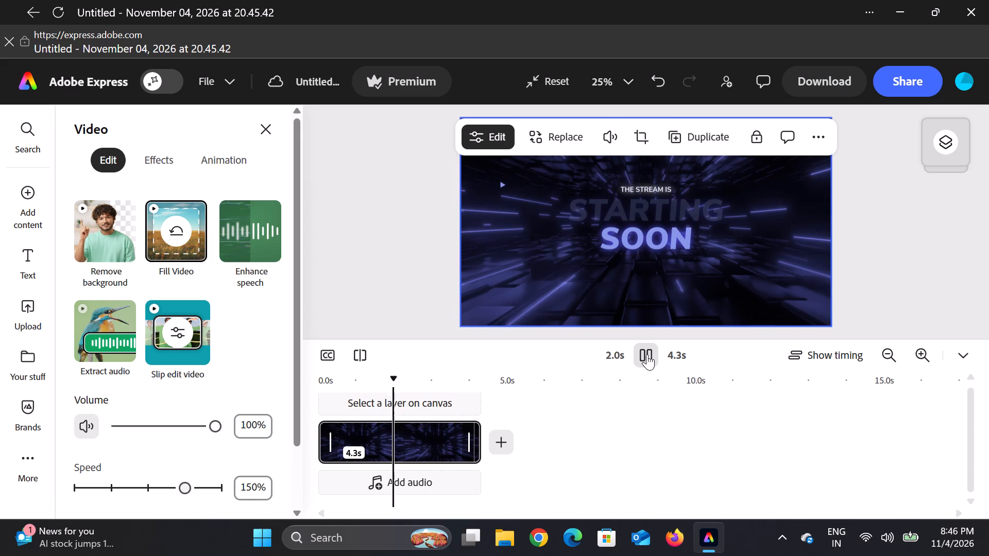
{"action": "scroll", "coordinate": [371, 286], "scroll_direction": "up", "scroll_amount": 4}
{"action": "scroll", "coordinate": [147, 252], "scroll_direction": "up", "scroll_amount": 7}
{"action": "scroll", "coordinate": [183, 340], "scroll_direction": "down", "scroll_amount": 4}
{"action": "scroll", "coordinate": [130, 303], "scroll_direction": "up", "scroll_amount": 5}
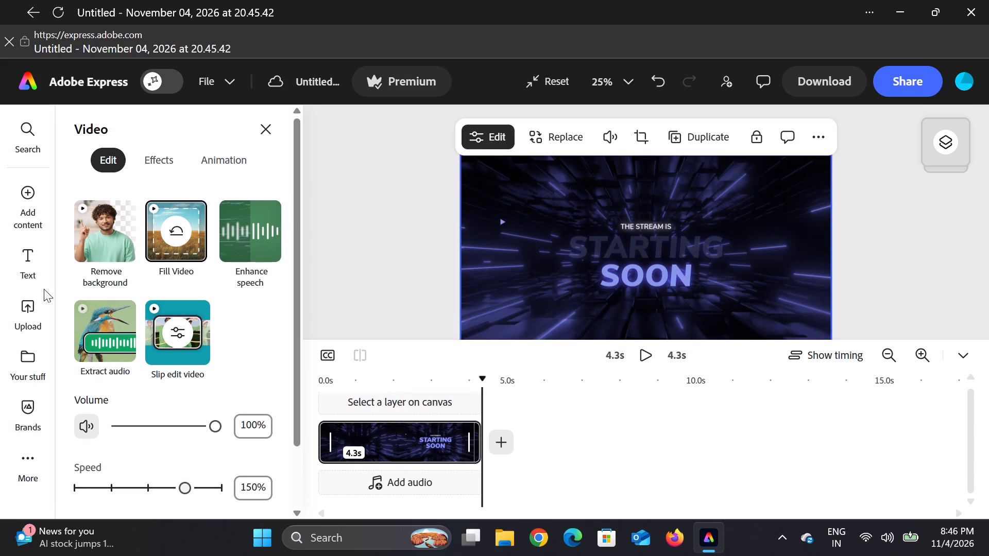
Browse the stock media available to add to the design, and start an upload from the device.
{"action": "left_click", "coordinate": [21, 206]}
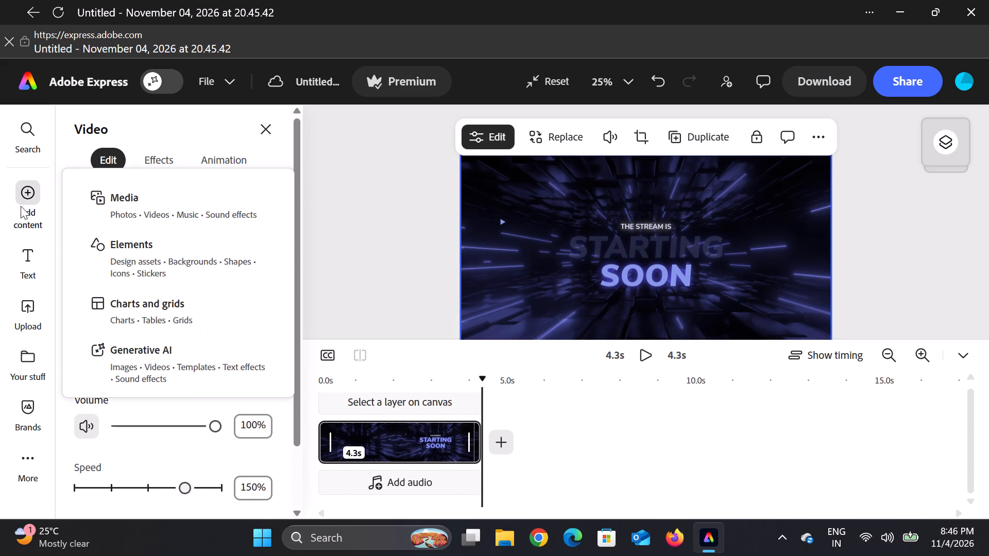
{"action": "left_click", "coordinate": [156, 205]}
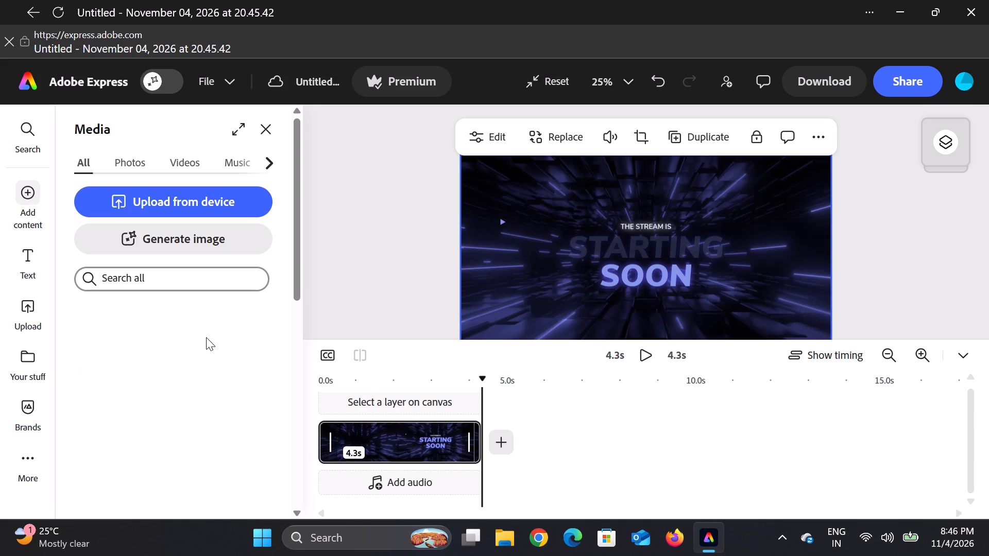
{"action": "scroll", "coordinate": [164, 369], "scroll_direction": "down", "scroll_amount": 1}
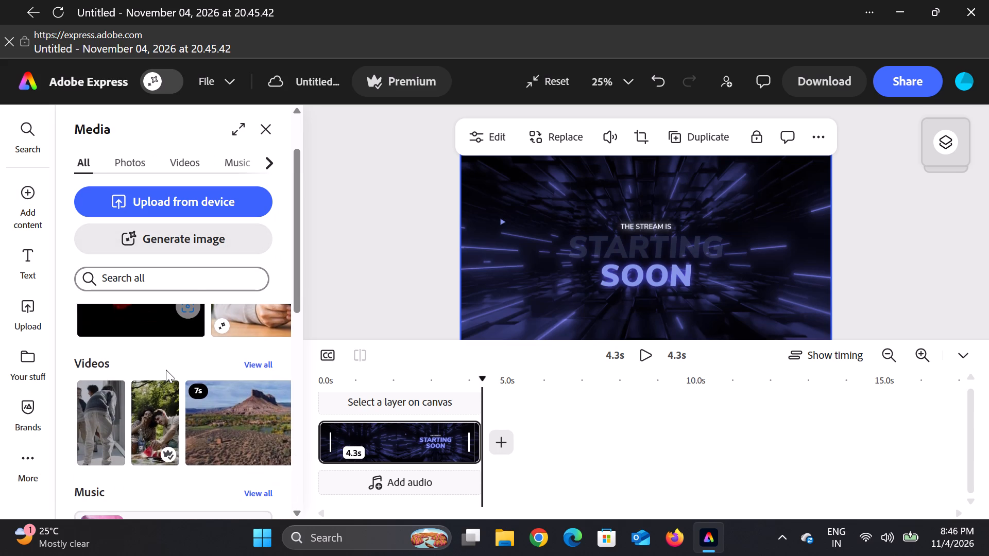
{"action": "scroll", "coordinate": [167, 370], "scroll_direction": "down", "scroll_amount": 2}
{"action": "scroll", "coordinate": [167, 370], "scroll_direction": "up", "scroll_amount": 3}
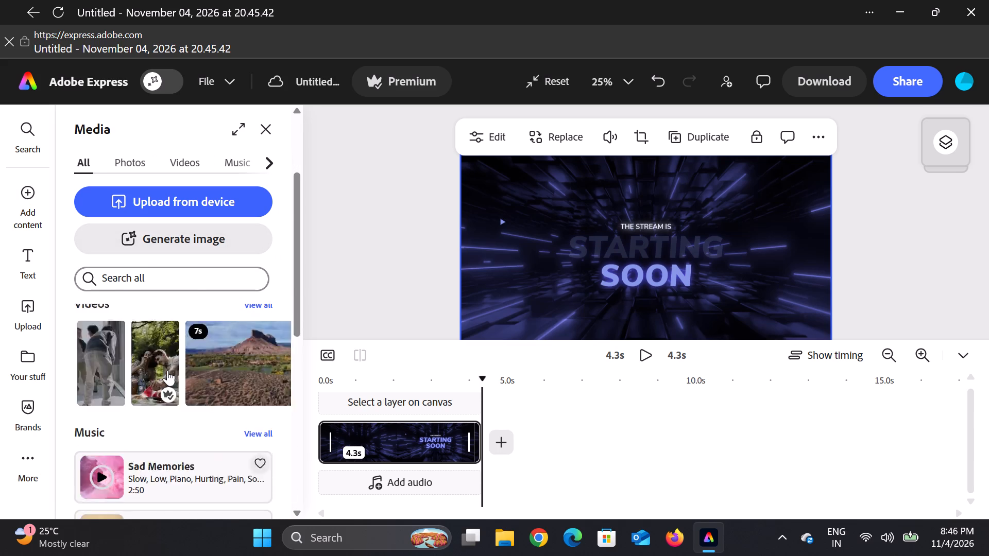
{"action": "left_click", "coordinate": [158, 204]}
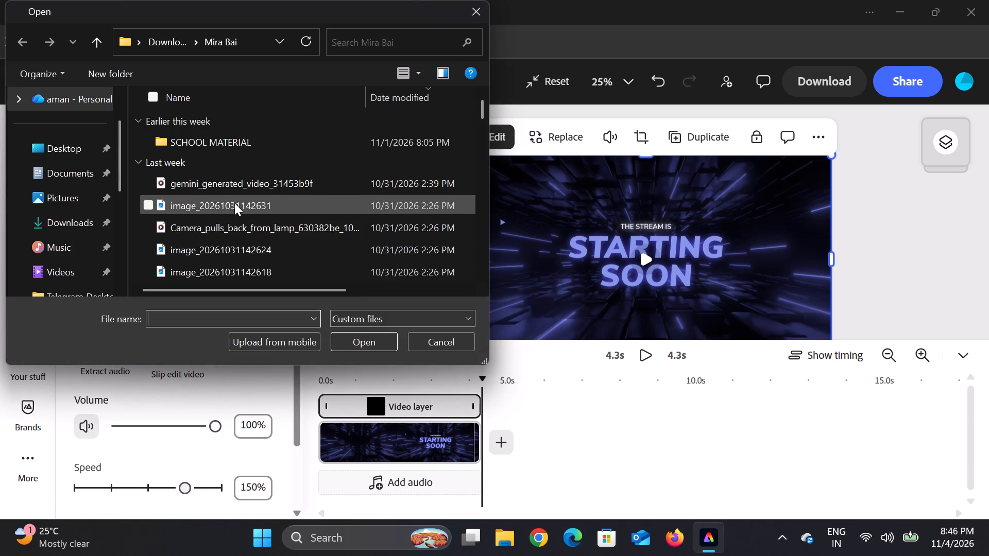
Look through the Documents folder for a media file to upload.
{"action": "scroll", "coordinate": [89, 133], "scroll_direction": "up", "scroll_amount": 6}
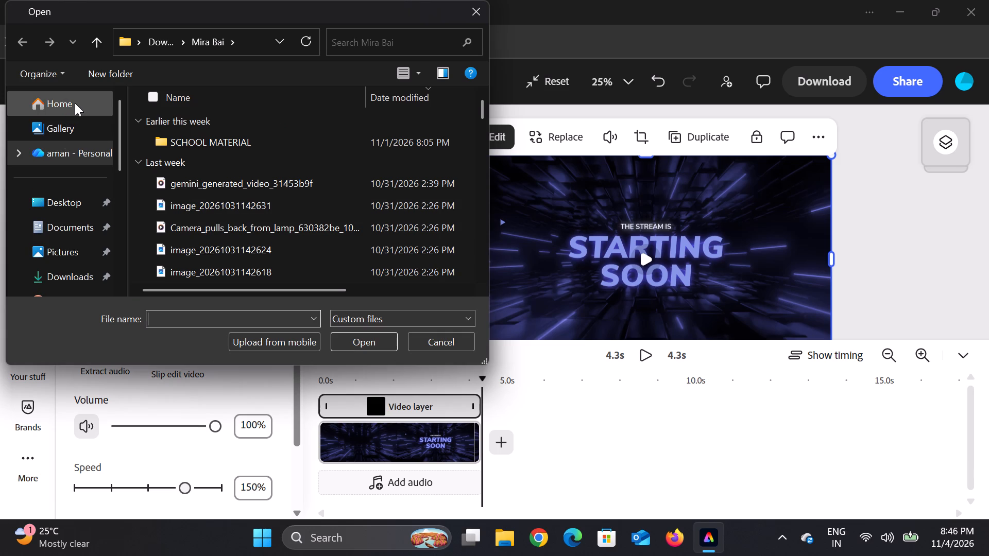
{"action": "left_click", "coordinate": [75, 103]}
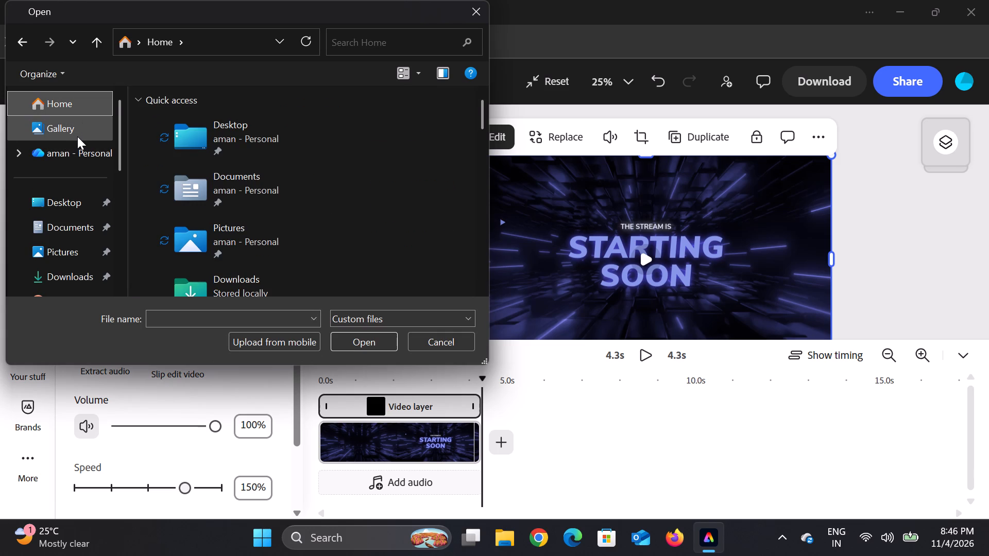
{"action": "left_click", "coordinate": [86, 226]}
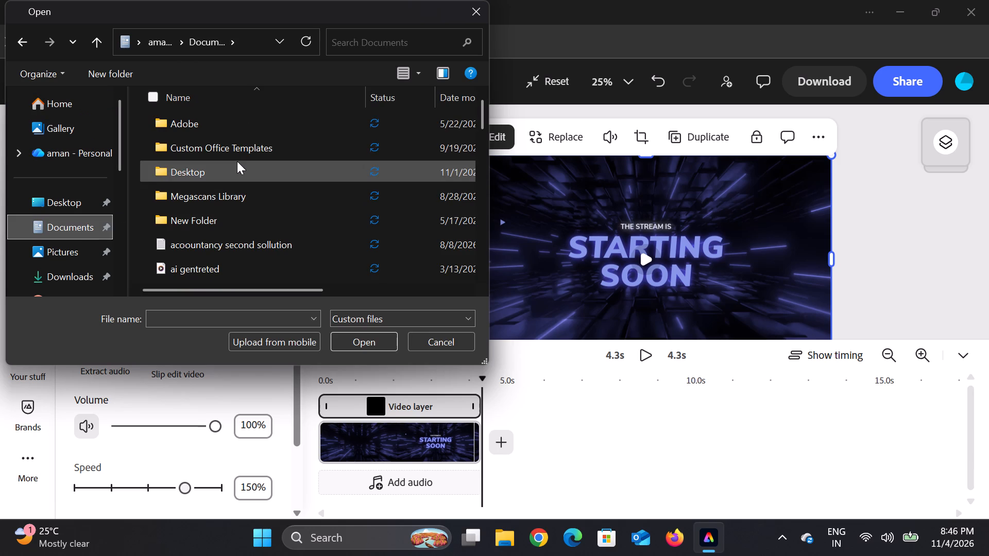
{"action": "scroll", "coordinate": [237, 161], "scroll_direction": "down", "scroll_amount": 1}
{"action": "scroll", "coordinate": [237, 161], "scroll_direction": "up", "scroll_amount": 2}
{"action": "scroll", "coordinate": [237, 170], "scroll_direction": "down", "scroll_amount": 2}
{"action": "scroll", "coordinate": [237, 170], "scroll_direction": "up", "scroll_amount": 1}
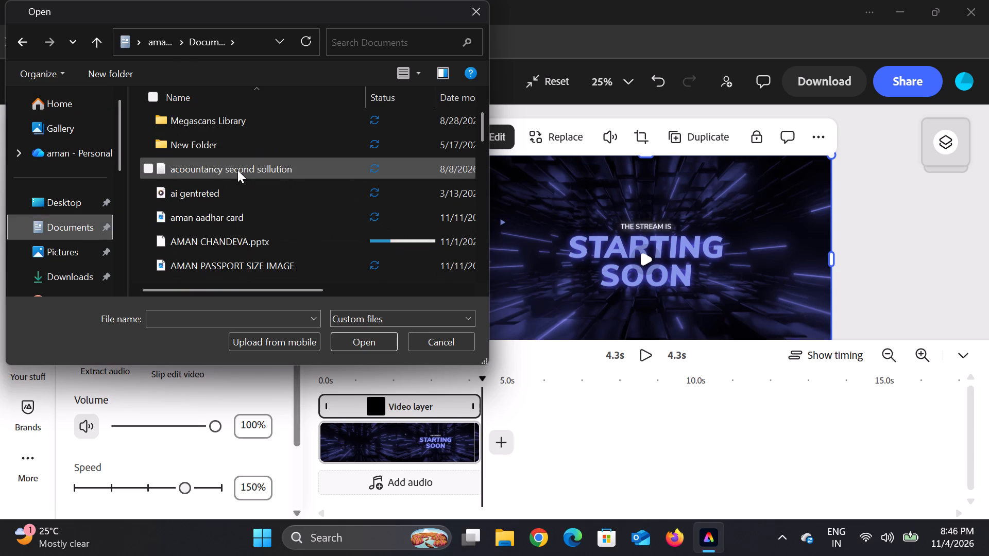
{"action": "scroll", "coordinate": [226, 160], "scroll_direction": "up", "scroll_amount": 2}
{"action": "scroll", "coordinate": [67, 132], "scroll_direction": "up", "scroll_amount": 2}
{"action": "scroll", "coordinate": [223, 182], "scroll_direction": "down", "scroll_amount": 6}
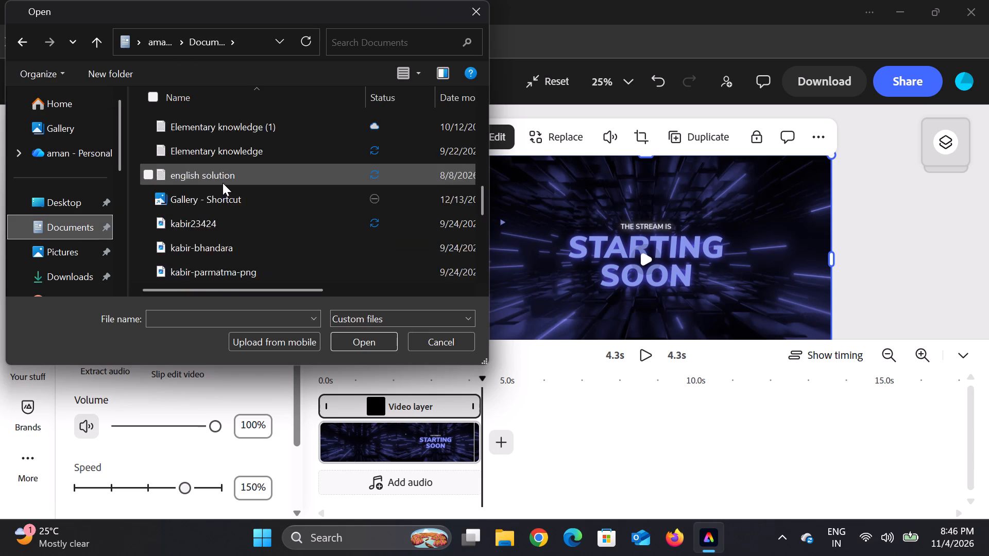
{"action": "scroll", "coordinate": [223, 183], "scroll_direction": "down", "scroll_amount": 2}
{"action": "scroll", "coordinate": [223, 183], "scroll_direction": "up", "scroll_amount": 15}
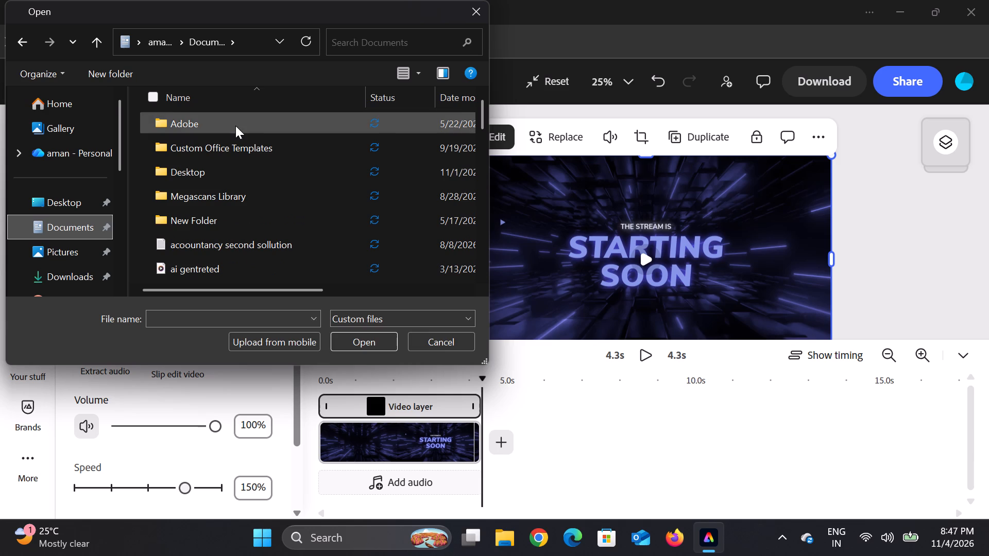
{"action": "scroll", "coordinate": [108, 197], "scroll_direction": "up", "scroll_amount": 3}
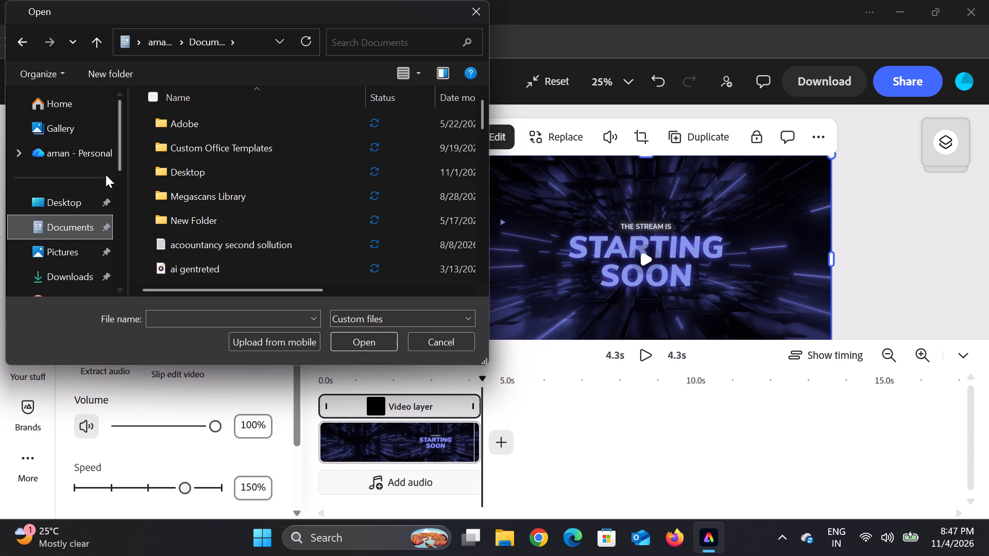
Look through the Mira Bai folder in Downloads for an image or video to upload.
{"action": "left_click", "coordinate": [41, 106]}
{"action": "scroll", "coordinate": [202, 156], "scroll_direction": "down", "scroll_amount": 2}
{"action": "scroll", "coordinate": [202, 156], "scroll_direction": "up", "scroll_amount": 2}
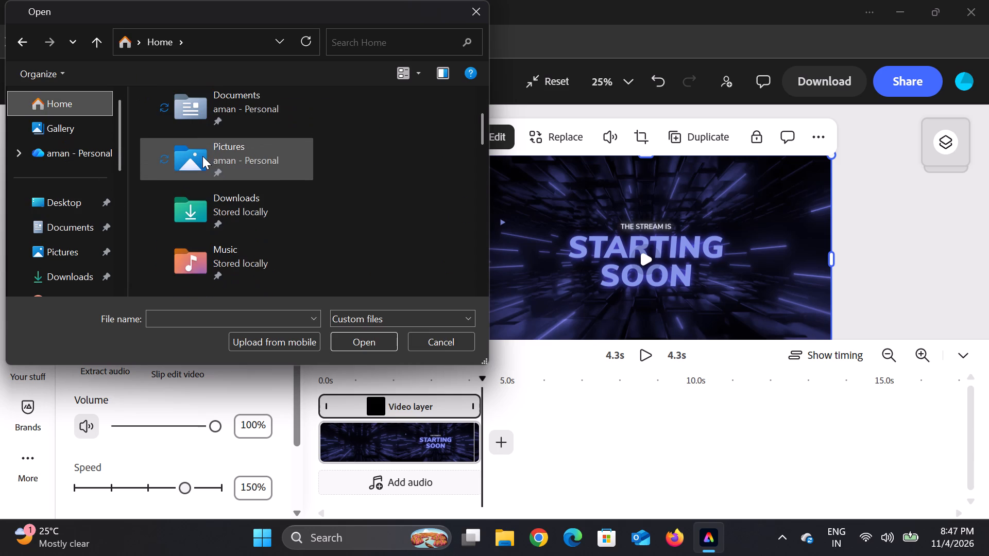
{"action": "scroll", "coordinate": [203, 156], "scroll_direction": "down", "scroll_amount": 1}
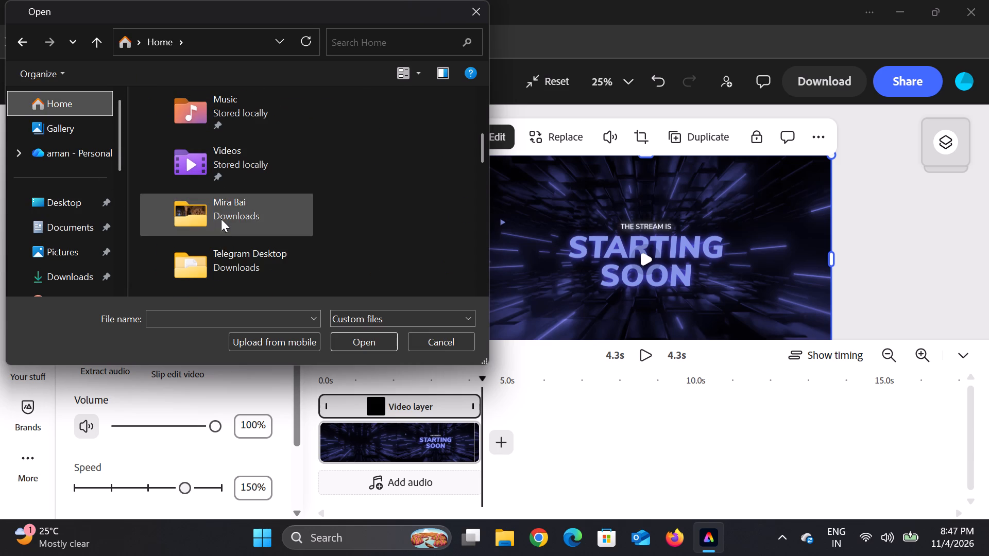
{"action": "double_click", "coordinate": [221, 219]}
{"action": "scroll", "coordinate": [219, 167], "scroll_direction": "down", "scroll_amount": 2}
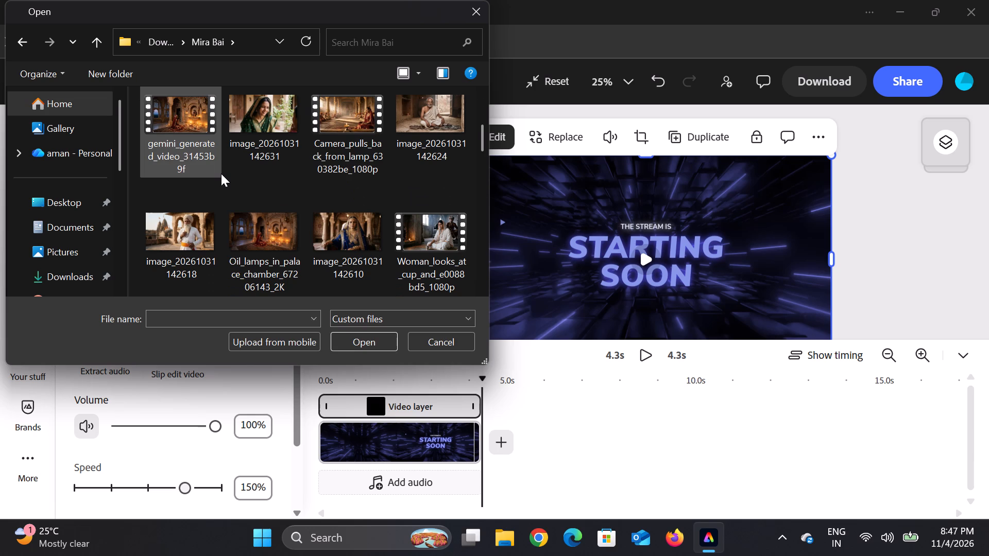
{"action": "scroll", "coordinate": [253, 160], "scroll_direction": "up", "scroll_amount": 4}
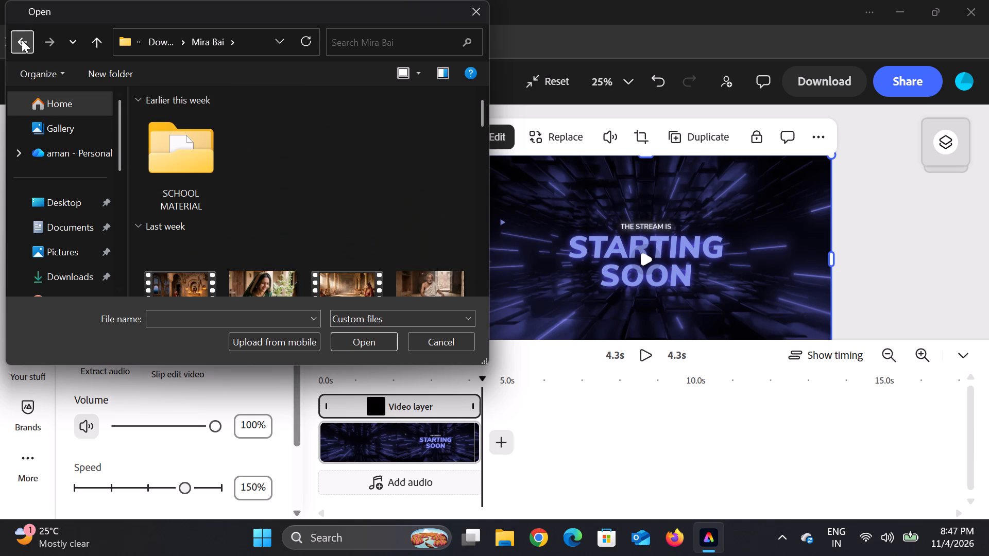
Check the other Home locations and the Pictures folder for a media file to upload.
{"action": "left_click", "coordinate": [22, 40]}
{"action": "scroll", "coordinate": [201, 142], "scroll_direction": "down", "scroll_amount": 2}
{"action": "scroll", "coordinate": [233, 187], "scroll_direction": "down", "scroll_amount": 1}
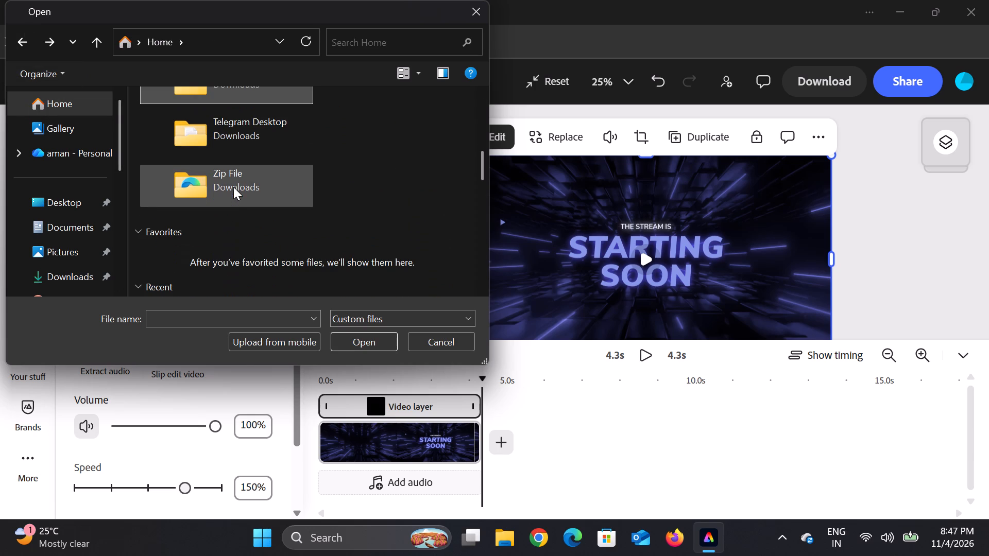
{"action": "left_click", "coordinate": [228, 166]}
{"action": "scroll", "coordinate": [211, 138], "scroll_direction": "up", "scroll_amount": 2}
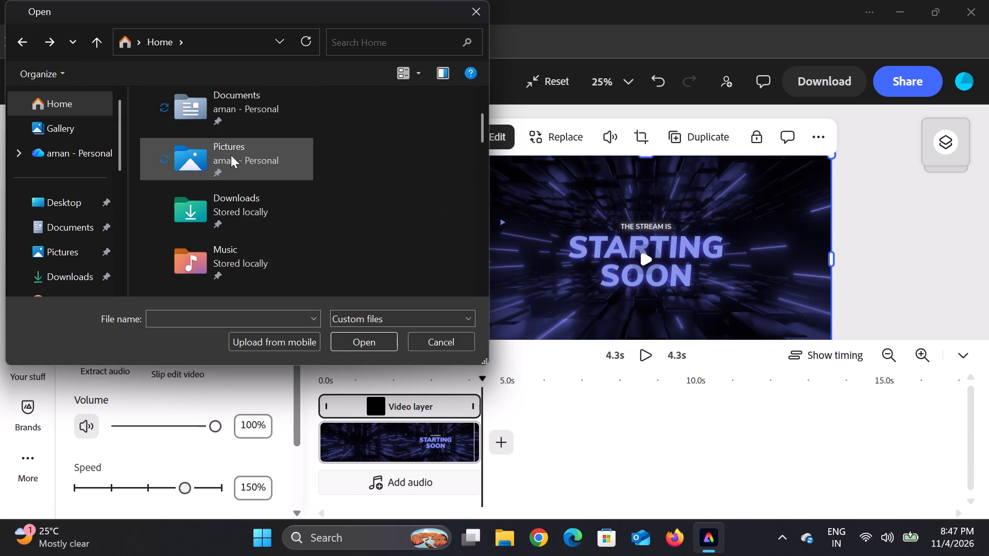
{"action": "double_click", "coordinate": [216, 159]}
{"action": "scroll", "coordinate": [242, 171], "scroll_direction": "down", "scroll_amount": 2}
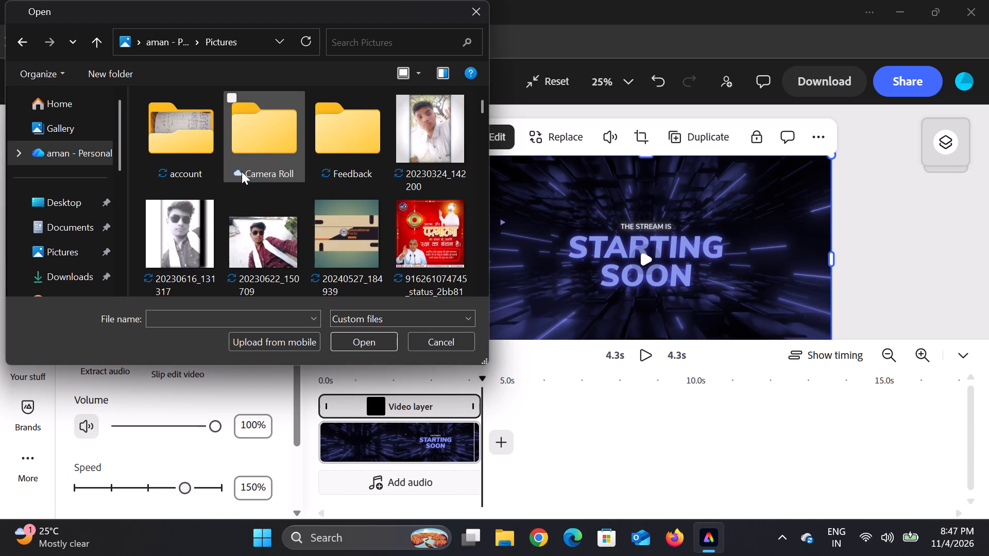
{"action": "scroll", "coordinate": [242, 171], "scroll_direction": "up", "scroll_amount": 7}
{"action": "left_click", "coordinate": [19, 40]}
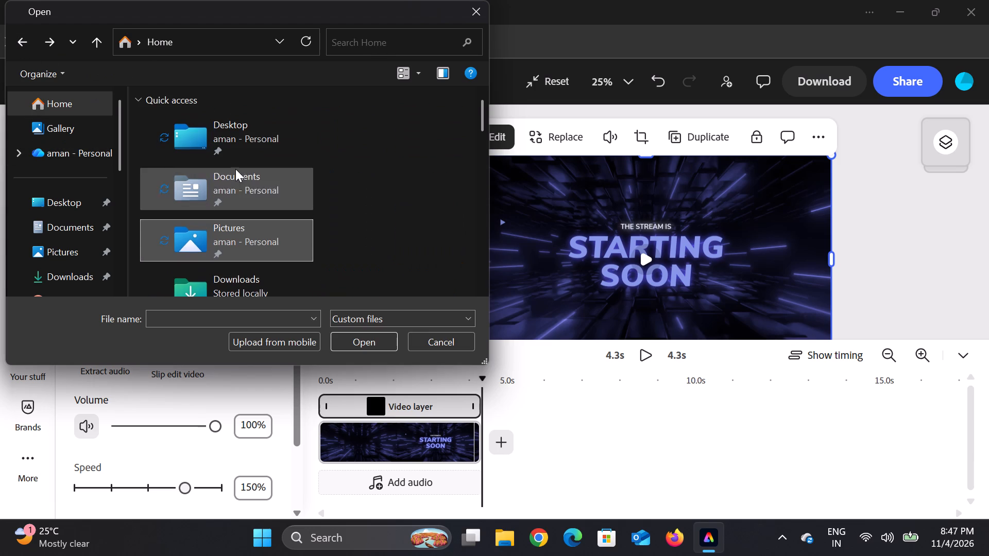
Look through the AI PHOTOS & VIDEOS folder in Downloads for an image or video to upload.
{"action": "scroll", "coordinate": [231, 160], "scroll_direction": "up", "scroll_amount": 1}
{"action": "scroll", "coordinate": [259, 215], "scroll_direction": "down", "scroll_amount": 1}
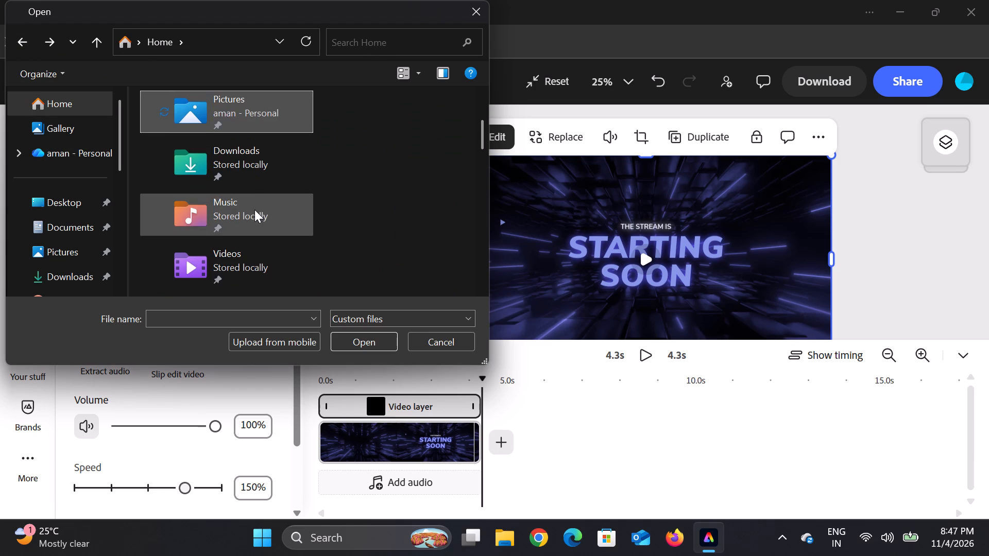
{"action": "double_click", "coordinate": [240, 175]}
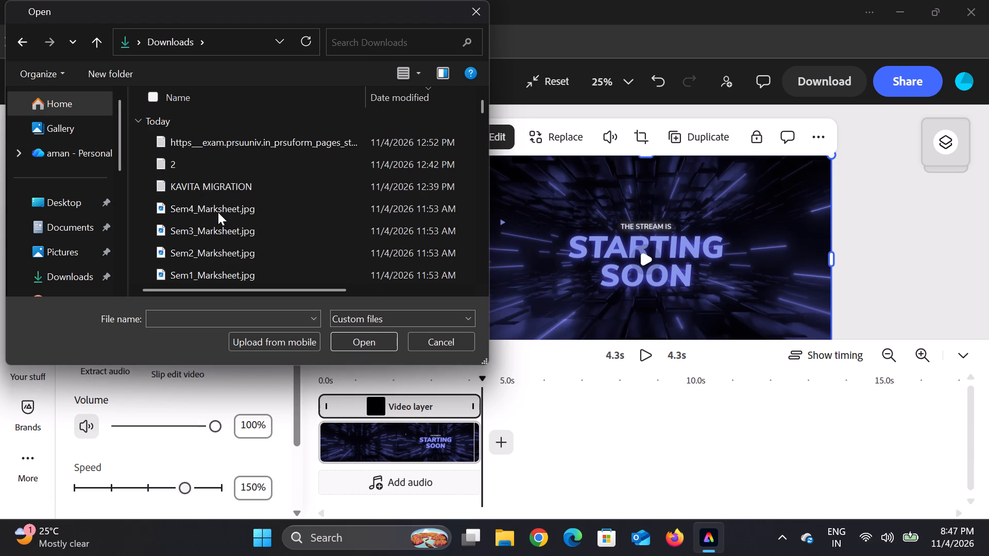
{"action": "scroll", "coordinate": [221, 218], "scroll_direction": "down", "scroll_amount": 3}
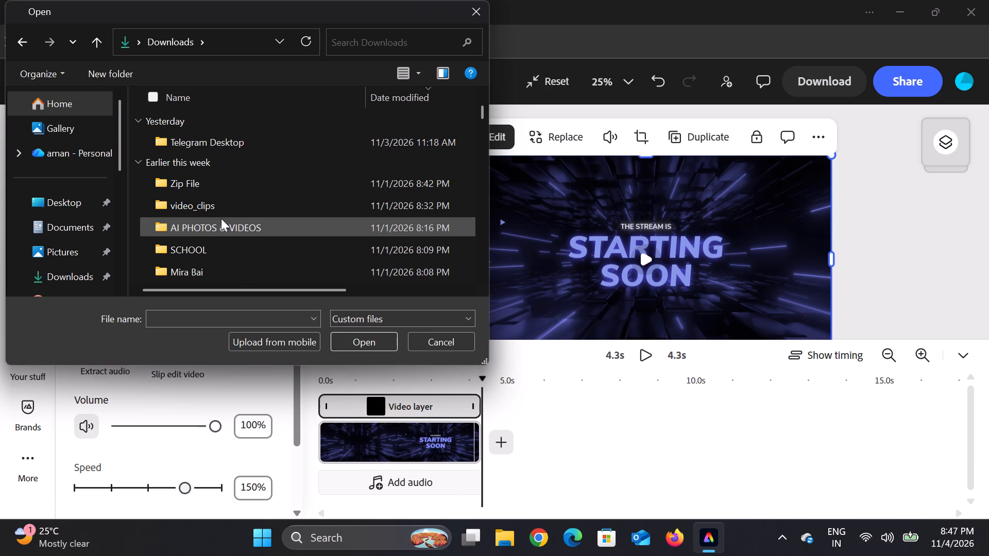
{"action": "double_click", "coordinate": [227, 223]}
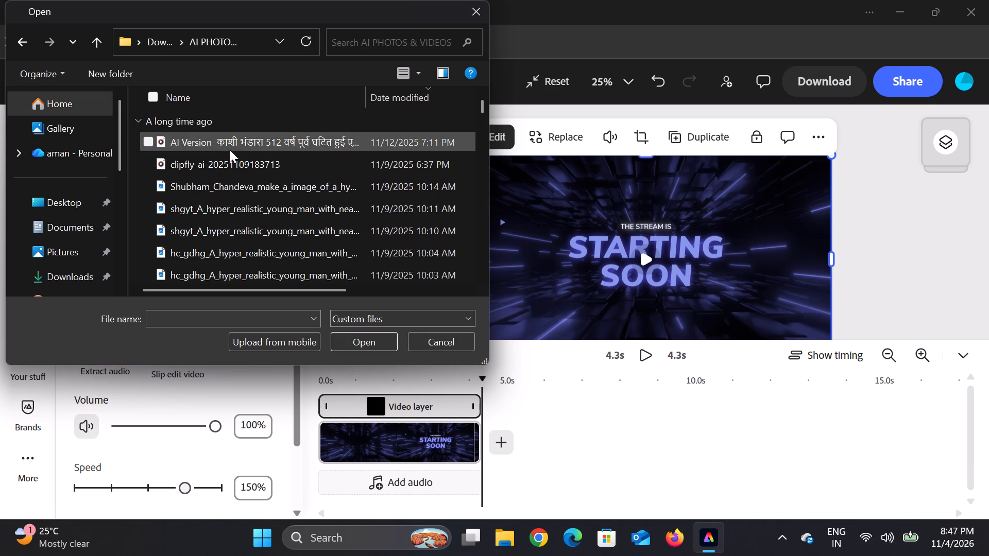
{"action": "scroll", "coordinate": [240, 196], "scroll_direction": "down", "scroll_amount": 6}
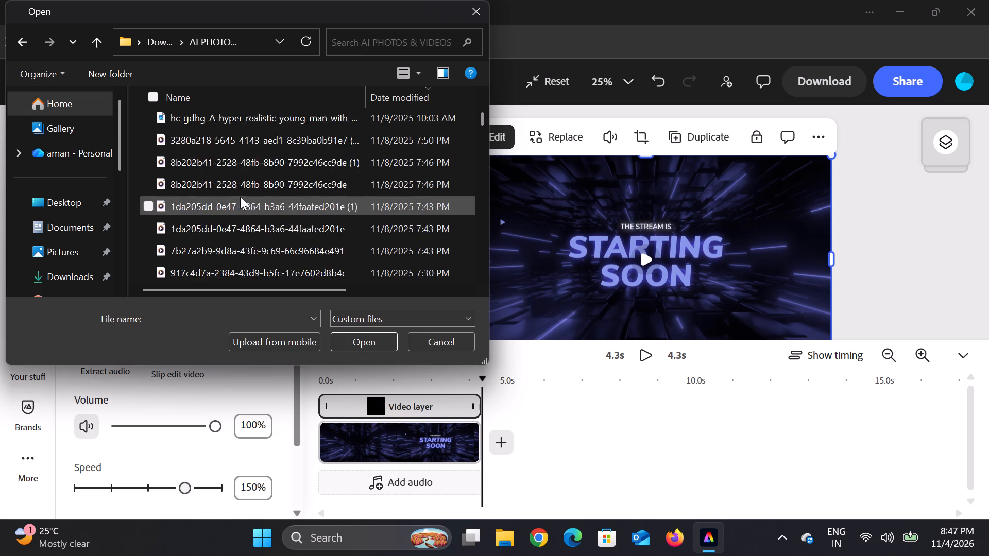
{"action": "scroll", "coordinate": [240, 197], "scroll_direction": "down", "scroll_amount": 20}
{"action": "scroll", "coordinate": [240, 197], "scroll_direction": "down", "scroll_amount": 10}
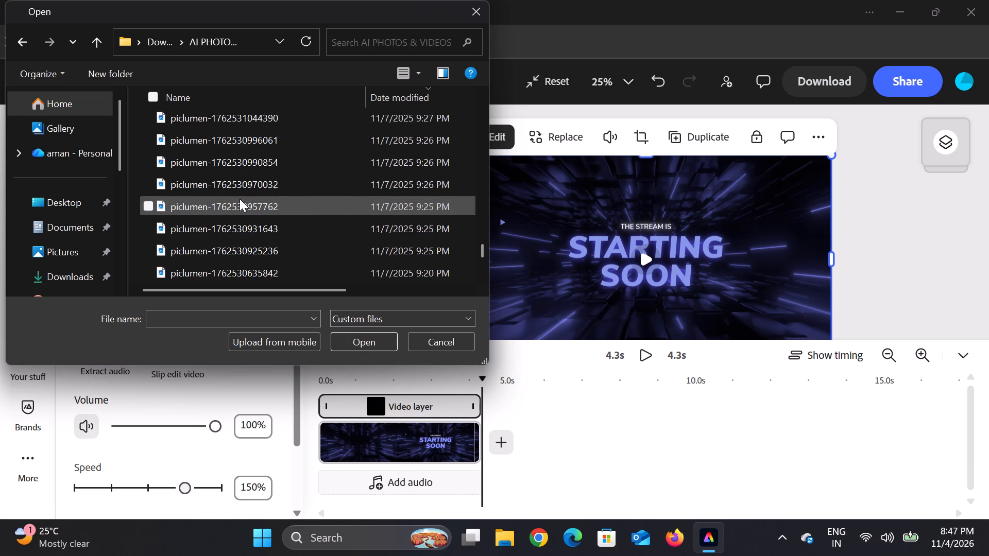
{"action": "scroll", "coordinate": [240, 199], "scroll_direction": "down", "scroll_amount": 4}
{"action": "scroll", "coordinate": [240, 200], "scroll_direction": "up", "scroll_amount": 20}
{"action": "scroll", "coordinate": [240, 200], "scroll_direction": "up", "scroll_amount": 10}
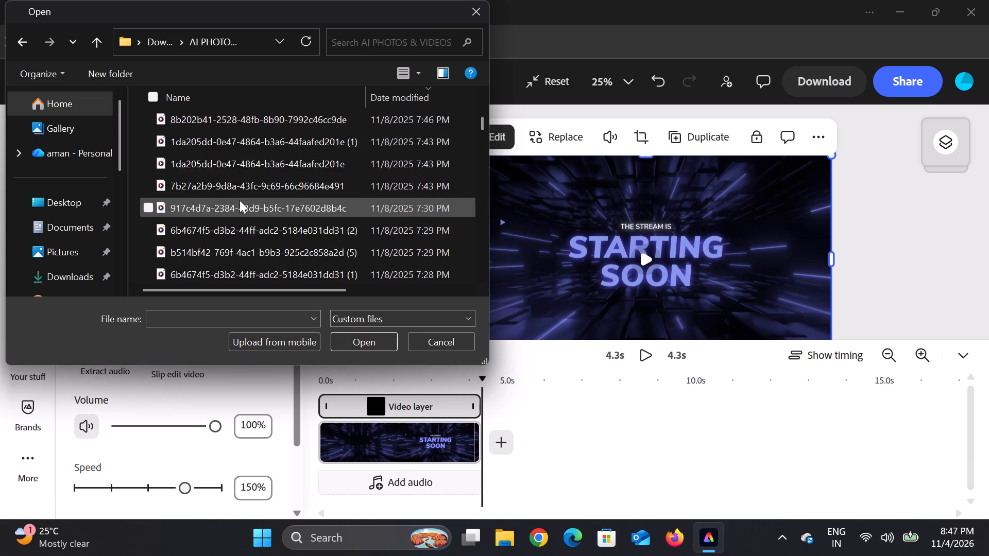
{"action": "scroll", "coordinate": [240, 200], "scroll_direction": "up", "scroll_amount": 13}
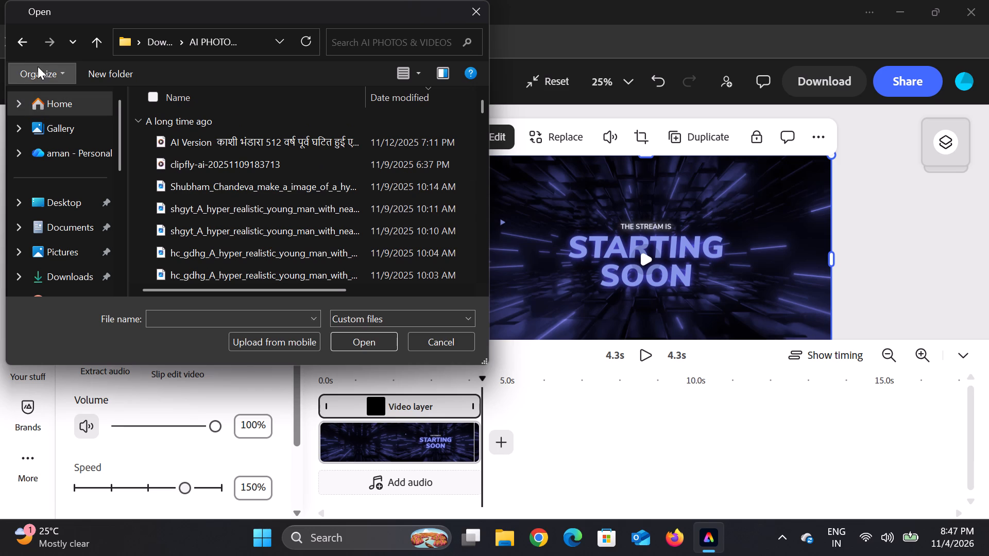
{"action": "left_click", "coordinate": [23, 41]}
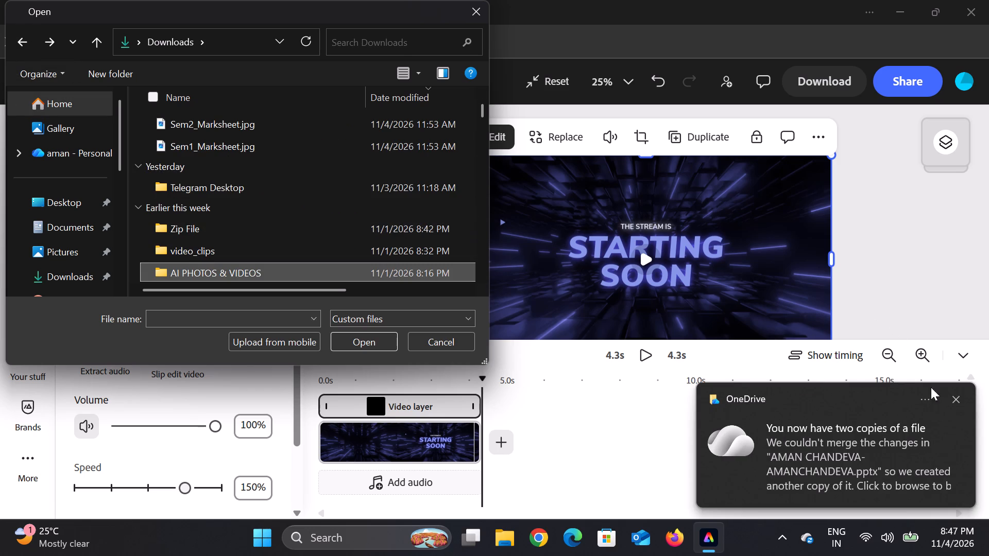
Dismiss the OneDrive notification and check the video_clips folder in Downloads for a clip to upload.
{"action": "left_click", "coordinate": [960, 404]}
{"action": "scroll", "coordinate": [303, 182], "scroll_direction": "down", "scroll_amount": 1}
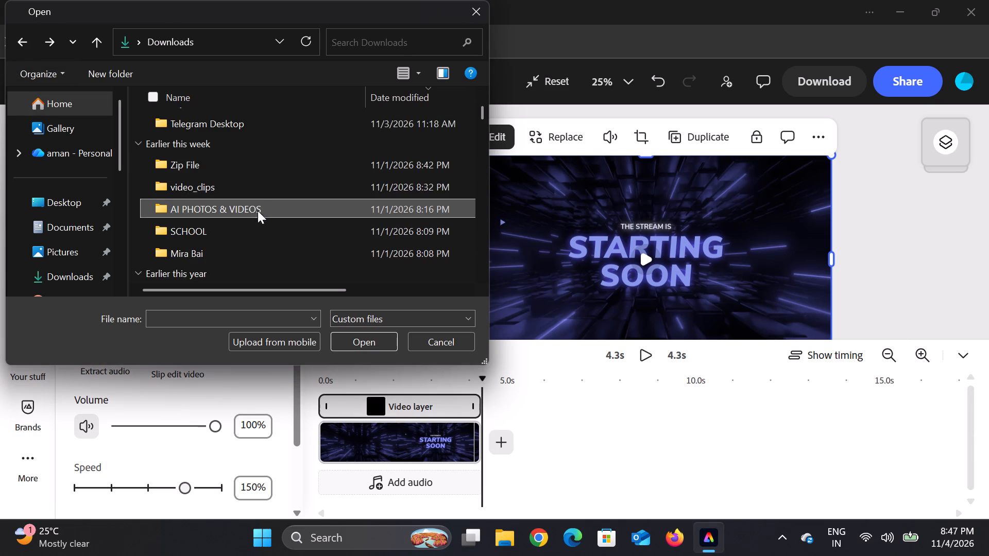
{"action": "double_click", "coordinate": [258, 181]}
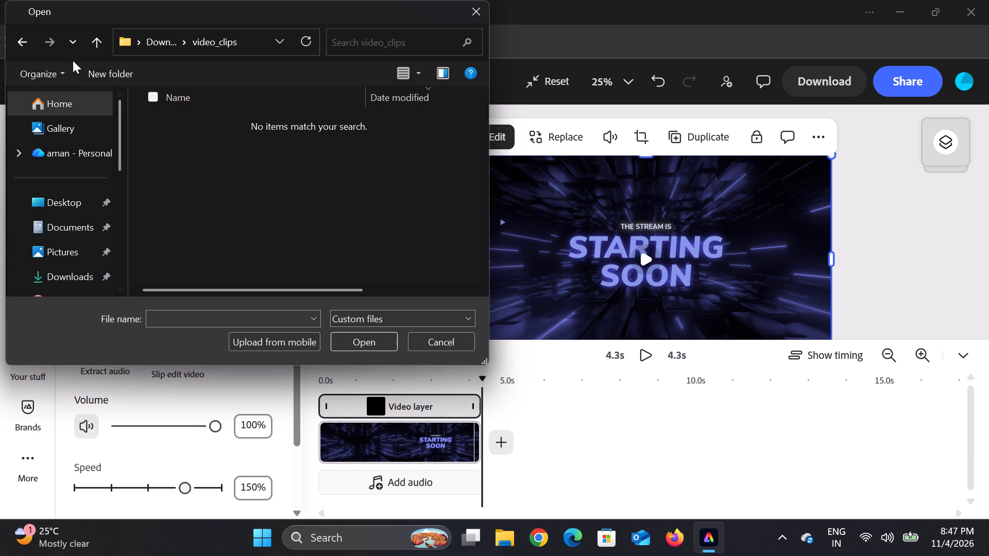
{"action": "left_click", "coordinate": [17, 44]}
Look through the files in the Downloads folder for an image or video to upload.
{"action": "scroll", "coordinate": [269, 210], "scroll_direction": "down", "scroll_amount": 2}
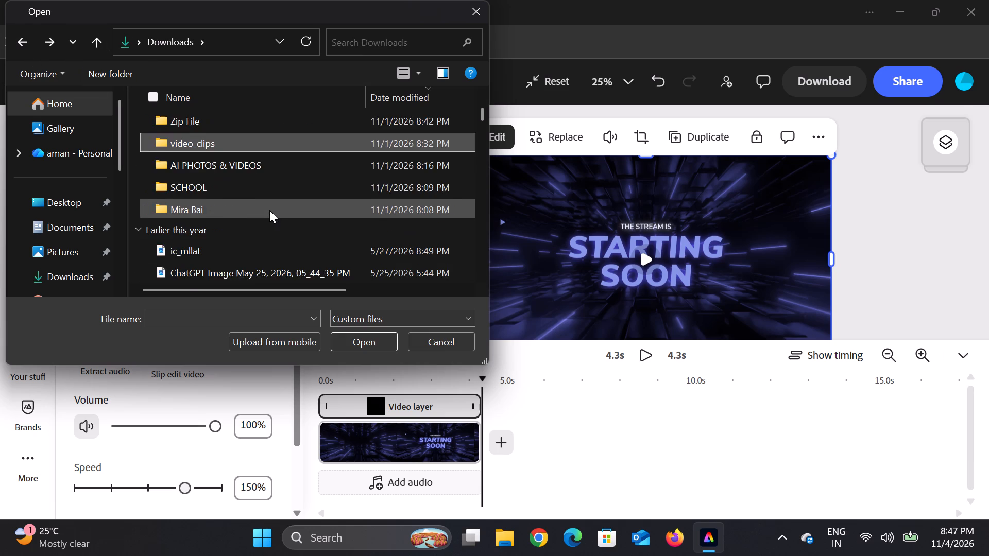
{"action": "scroll", "coordinate": [269, 210], "scroll_direction": "up", "scroll_amount": 2}
{"action": "scroll", "coordinate": [269, 210], "scroll_direction": "down", "scroll_amount": 5}
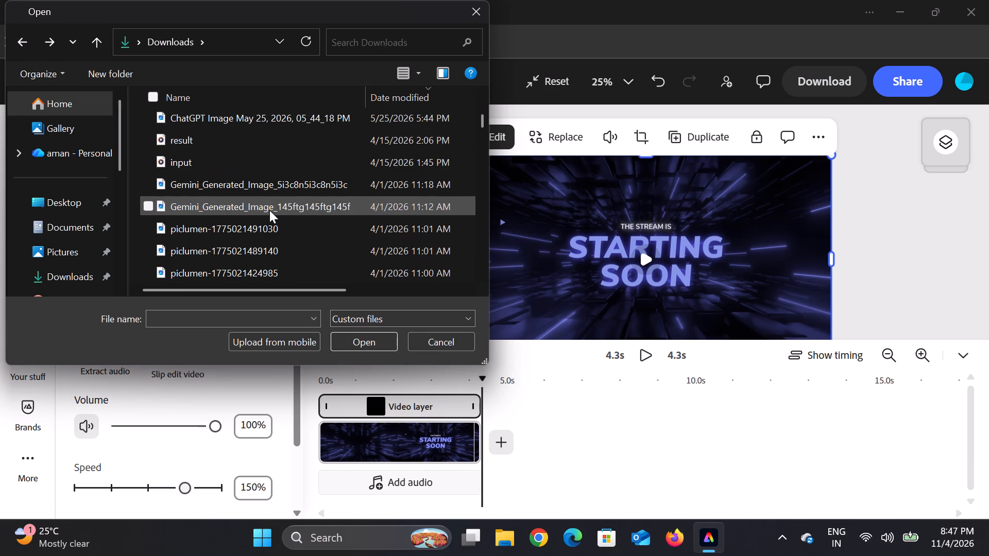
{"action": "scroll", "coordinate": [269, 210], "scroll_direction": "down", "scroll_amount": 1}
{"action": "scroll", "coordinate": [269, 210], "scroll_direction": "up", "scroll_amount": 2}
{"action": "scroll", "coordinate": [269, 210], "scroll_direction": "down", "scroll_amount": 7}
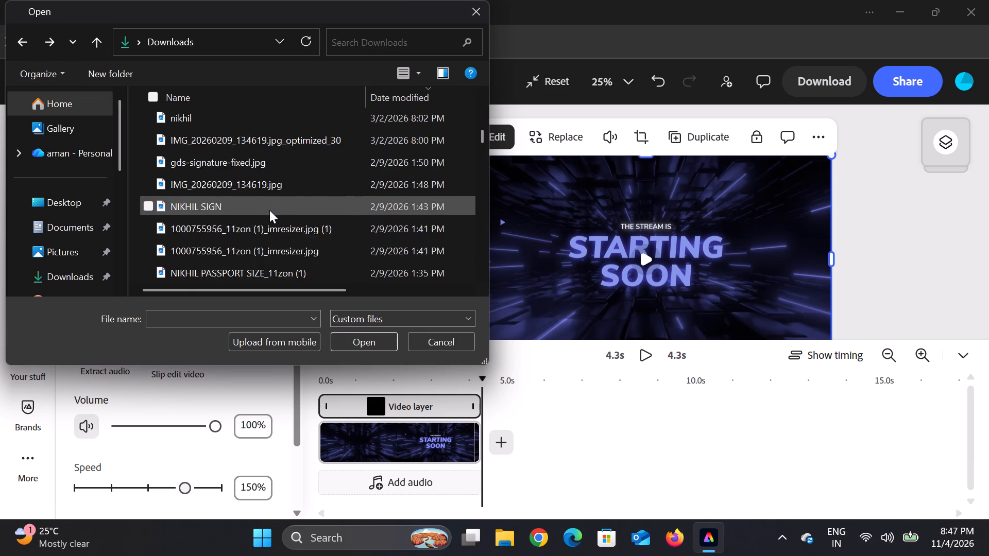
{"action": "scroll", "coordinate": [269, 210], "scroll_direction": "down", "scroll_amount": 16}
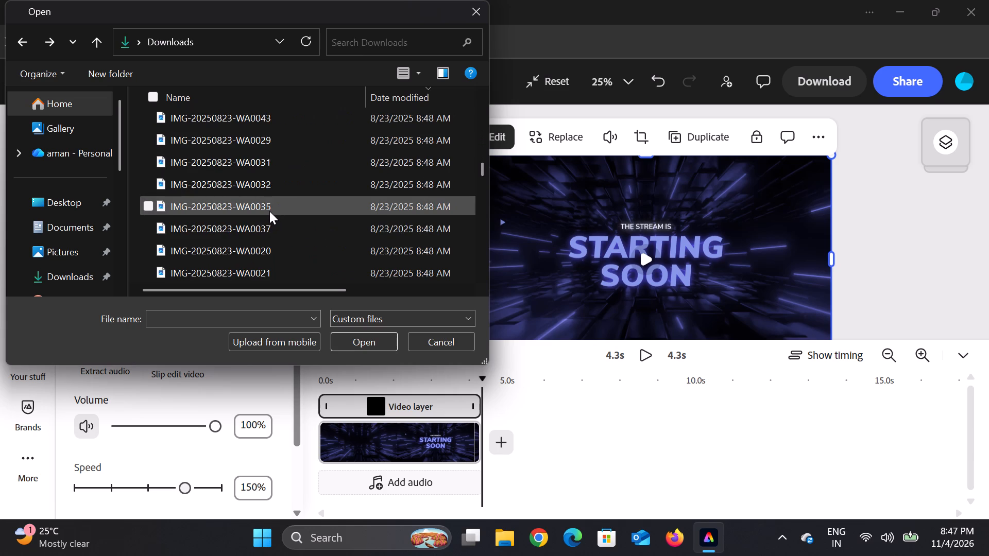
{"action": "scroll", "coordinate": [269, 211], "scroll_direction": "down", "scroll_amount": 18}
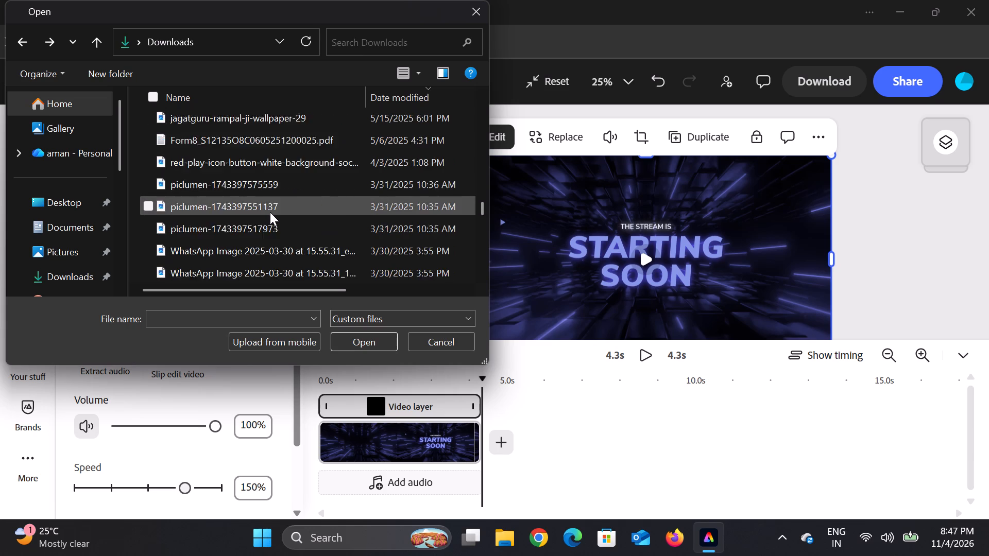
{"action": "scroll", "coordinate": [270, 212], "scroll_direction": "down", "scroll_amount": 18}
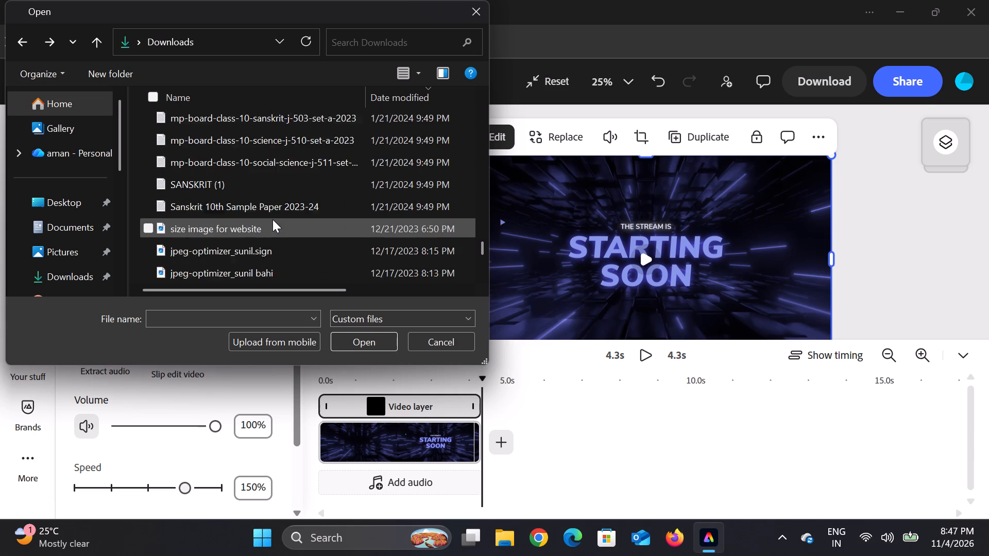
{"action": "scroll", "coordinate": [272, 219], "scroll_direction": "down", "scroll_amount": 8}
{"action": "scroll", "coordinate": [273, 223], "scroll_direction": "up", "scroll_amount": 17}
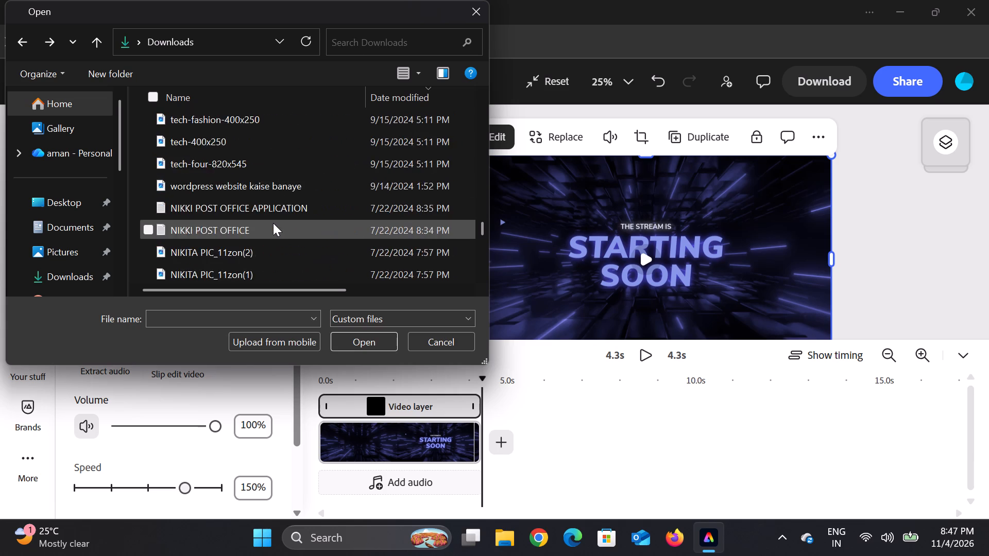
{"action": "scroll", "coordinate": [273, 223], "scroll_direction": "up", "scroll_amount": 20}
{"action": "scroll", "coordinate": [273, 223], "scroll_direction": "up", "scroll_amount": 13}
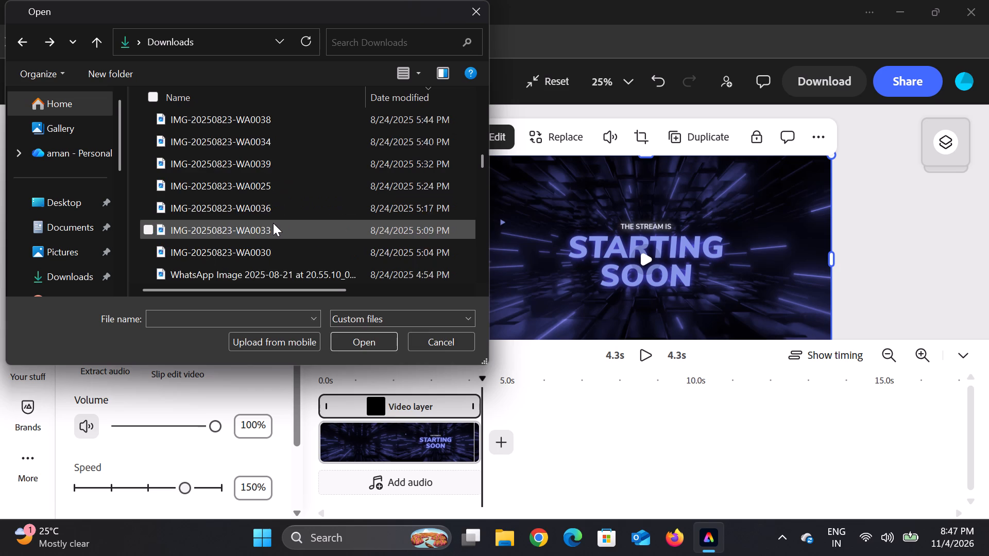
{"action": "scroll", "coordinate": [273, 223], "scroll_direction": "up", "scroll_amount": 20}
{"action": "scroll", "coordinate": [273, 223], "scroll_direction": "up", "scroll_amount": 5}
{"action": "scroll", "coordinate": [293, 229], "scroll_direction": "down", "scroll_amount": 5}
{"action": "scroll", "coordinate": [265, 213], "scroll_direction": "up", "scroll_amount": 1}
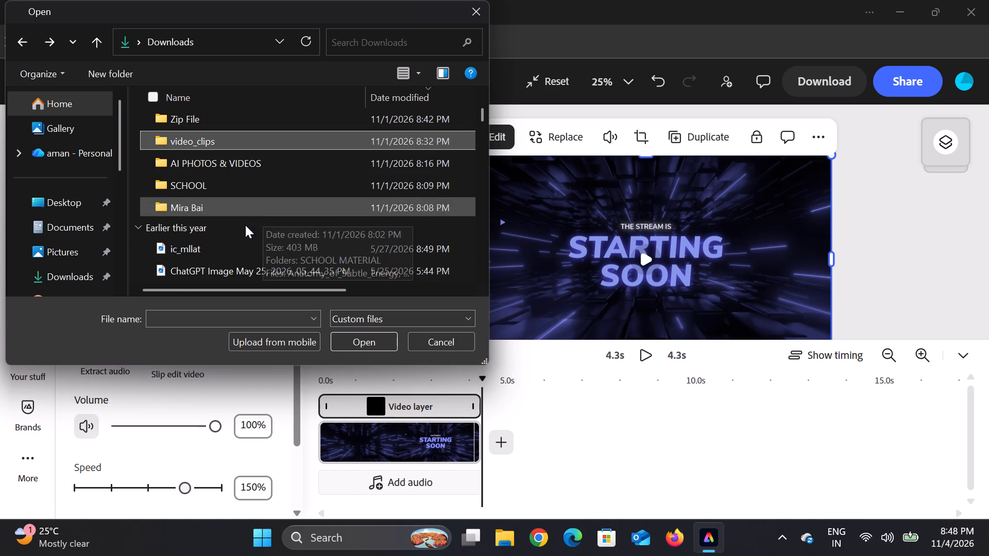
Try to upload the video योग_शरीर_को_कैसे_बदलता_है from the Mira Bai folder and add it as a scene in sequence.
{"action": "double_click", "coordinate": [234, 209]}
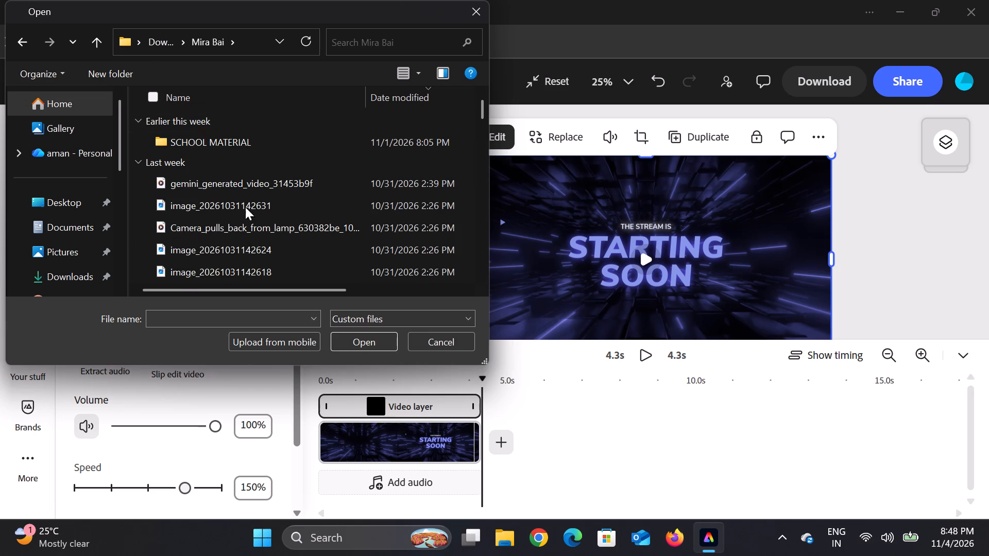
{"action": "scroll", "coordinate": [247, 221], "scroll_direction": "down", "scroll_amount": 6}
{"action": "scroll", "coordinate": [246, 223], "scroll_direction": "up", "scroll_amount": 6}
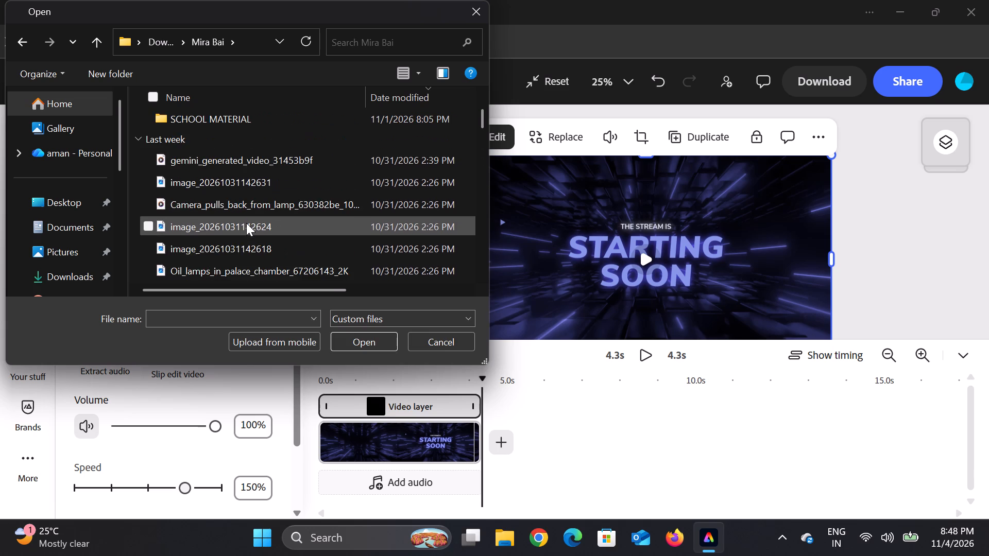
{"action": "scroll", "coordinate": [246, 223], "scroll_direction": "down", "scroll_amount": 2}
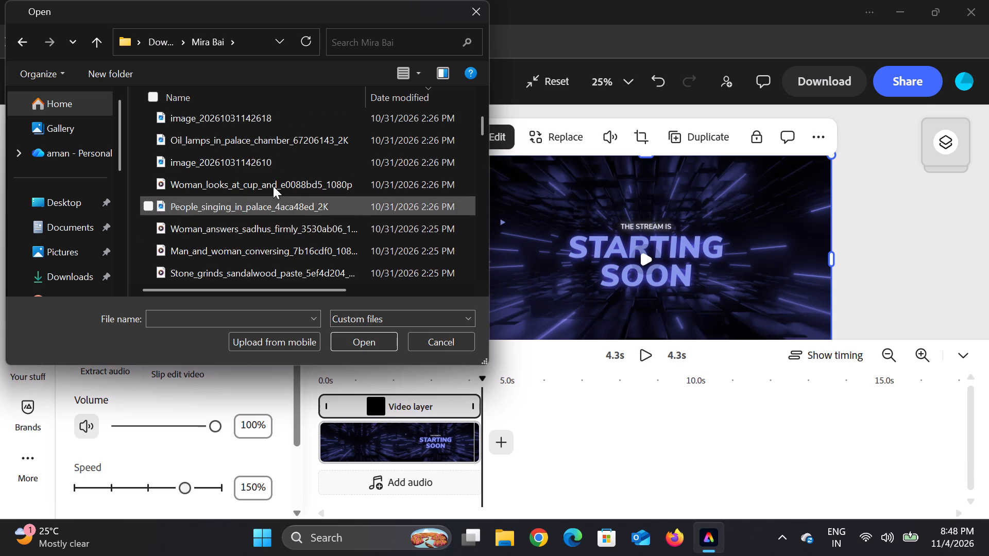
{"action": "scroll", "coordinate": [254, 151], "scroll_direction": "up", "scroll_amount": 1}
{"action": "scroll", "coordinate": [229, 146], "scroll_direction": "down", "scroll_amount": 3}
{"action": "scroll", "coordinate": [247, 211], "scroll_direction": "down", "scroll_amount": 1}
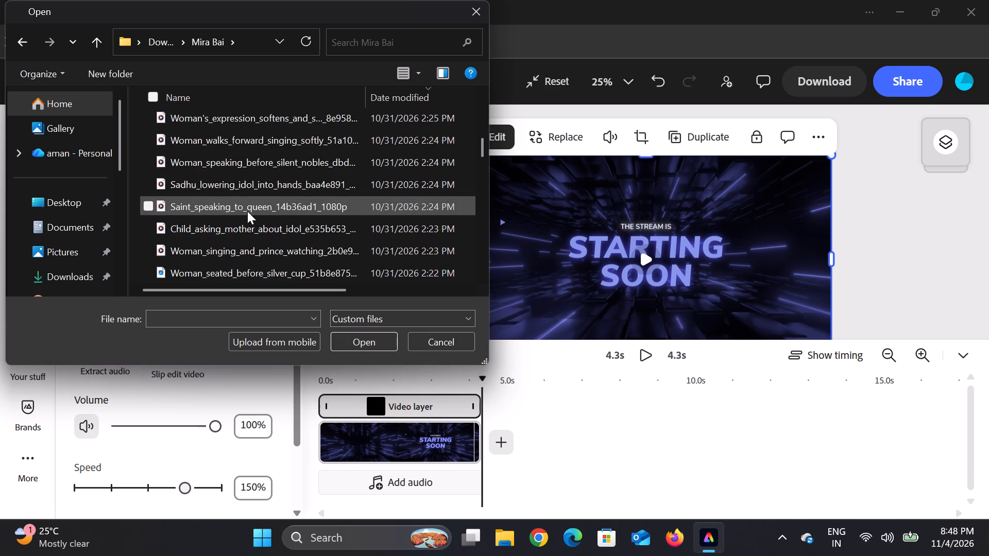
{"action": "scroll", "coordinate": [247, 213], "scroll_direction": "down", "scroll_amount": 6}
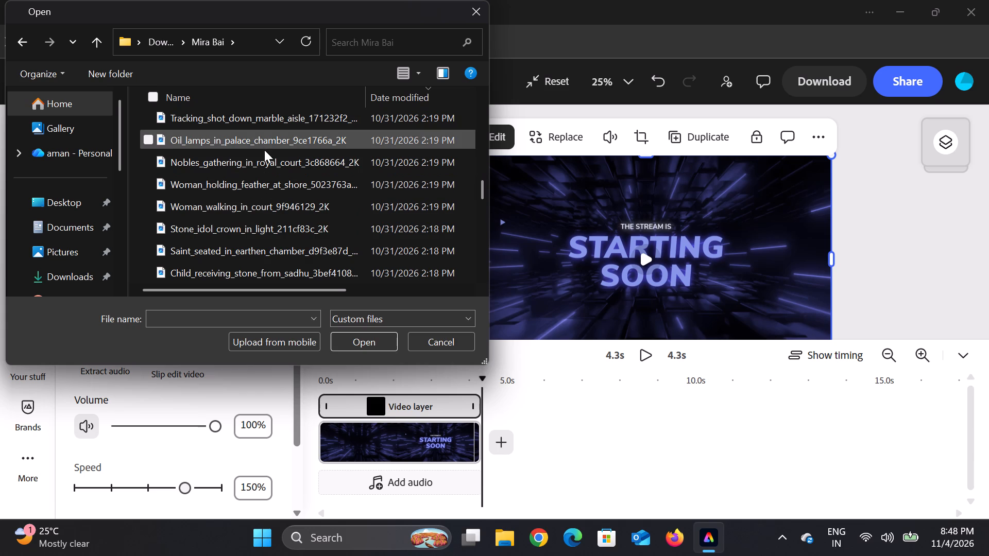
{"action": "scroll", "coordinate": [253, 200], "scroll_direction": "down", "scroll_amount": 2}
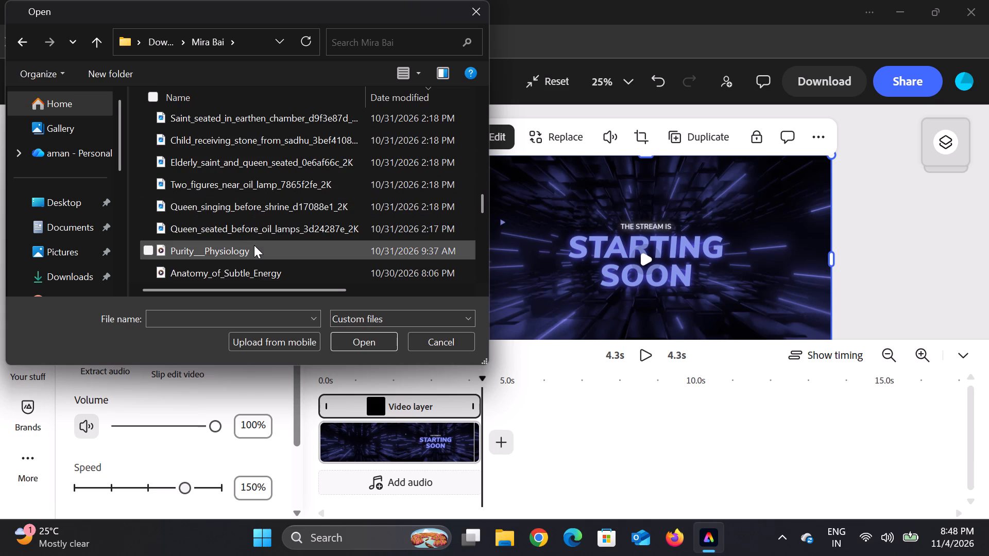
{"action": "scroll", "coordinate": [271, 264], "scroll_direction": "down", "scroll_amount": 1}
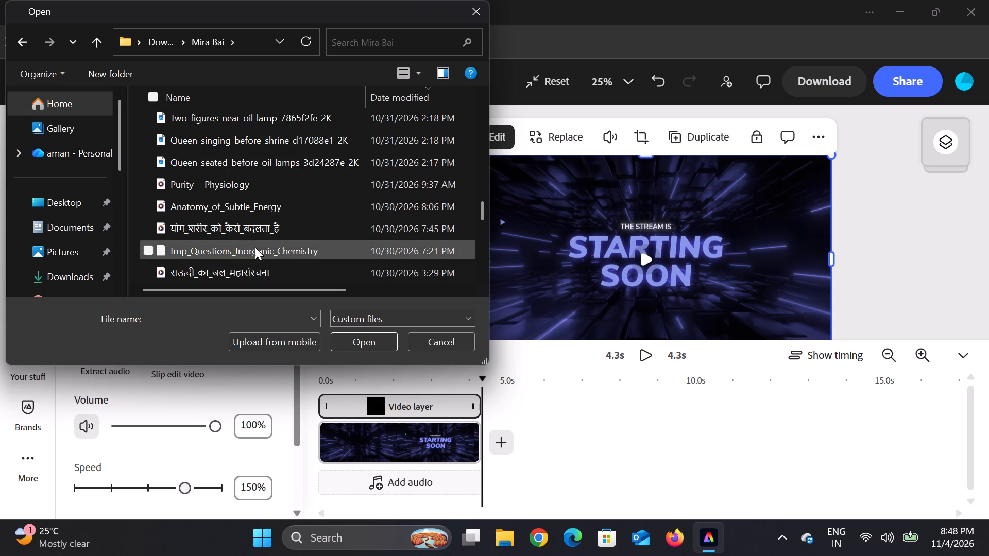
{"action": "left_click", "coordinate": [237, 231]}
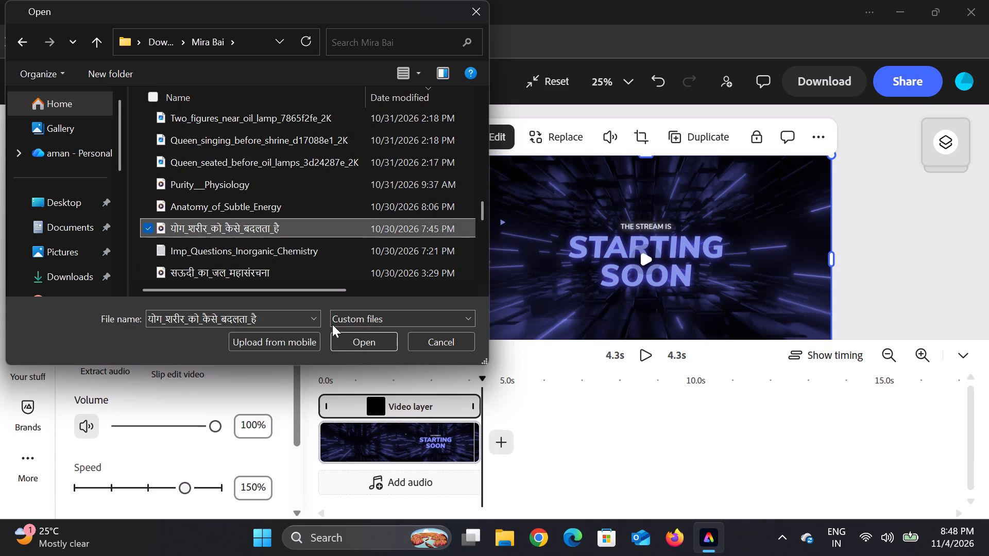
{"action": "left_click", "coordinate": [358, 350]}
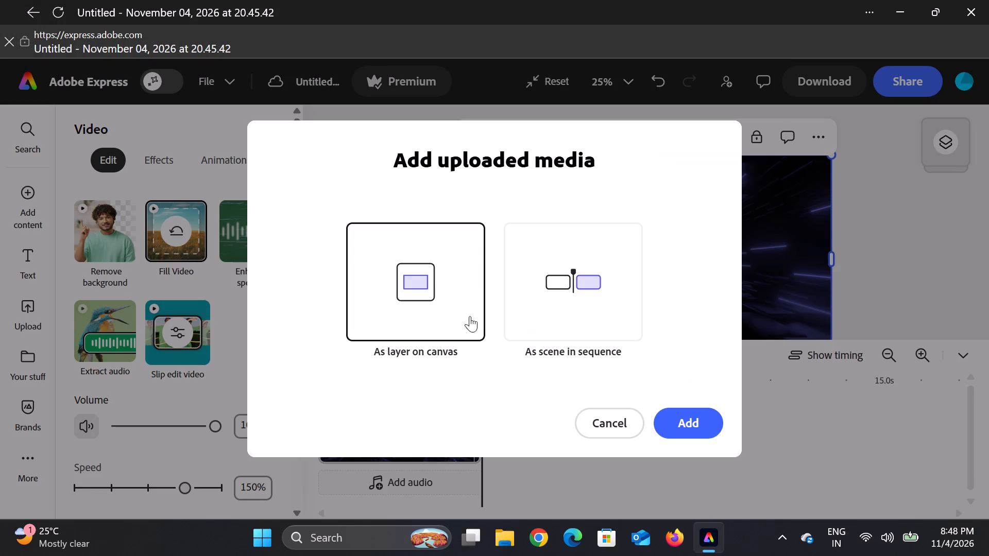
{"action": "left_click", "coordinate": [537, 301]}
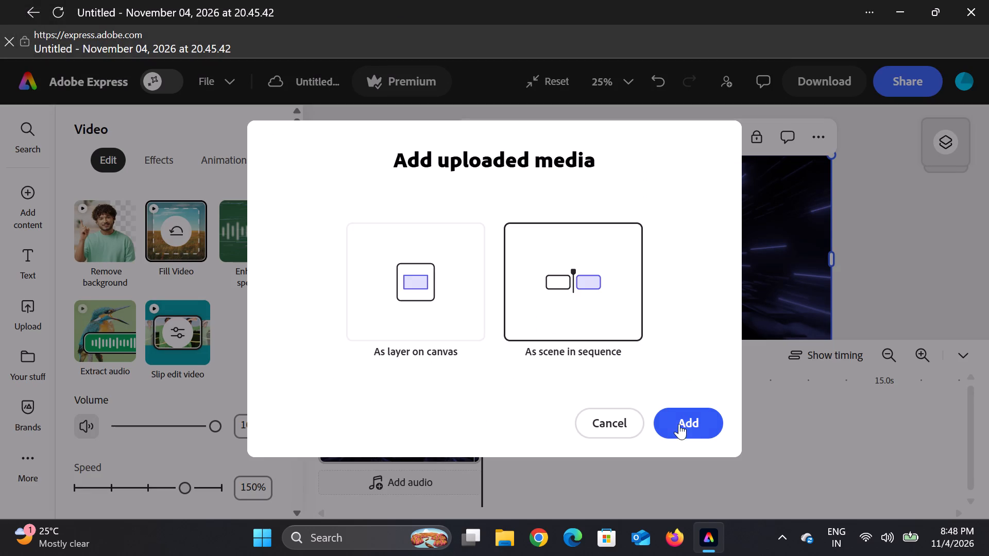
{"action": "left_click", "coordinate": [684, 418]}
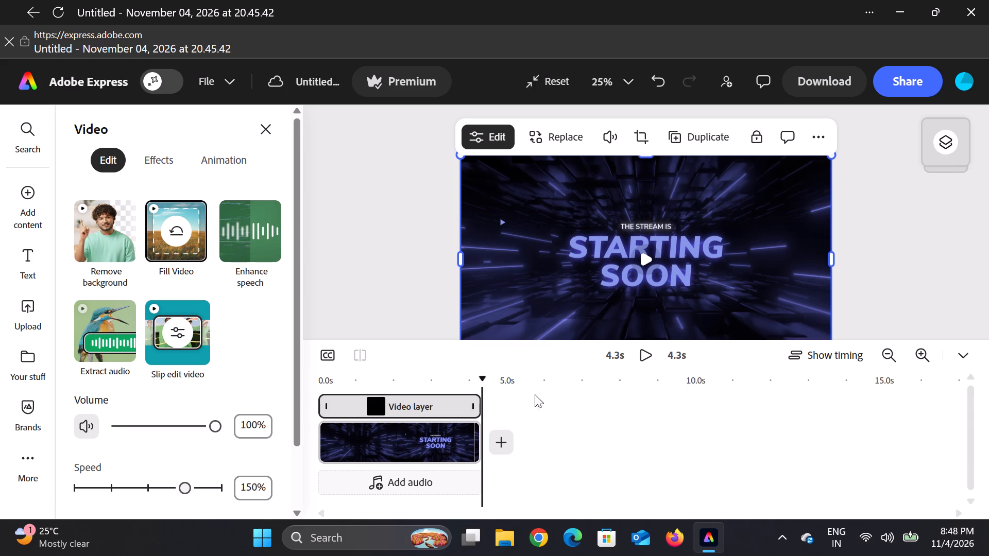
Scrub the playhead back toward the start of the timeline and play the video to preview it.
{"action": "scroll", "coordinate": [582, 397], "scroll_direction": "down", "scroll_amount": 4}
{"action": "scroll", "coordinate": [583, 404], "scroll_direction": "up", "scroll_amount": 3}
{"action": "scroll", "coordinate": [582, 407], "scroll_direction": "down", "scroll_amount": 3}
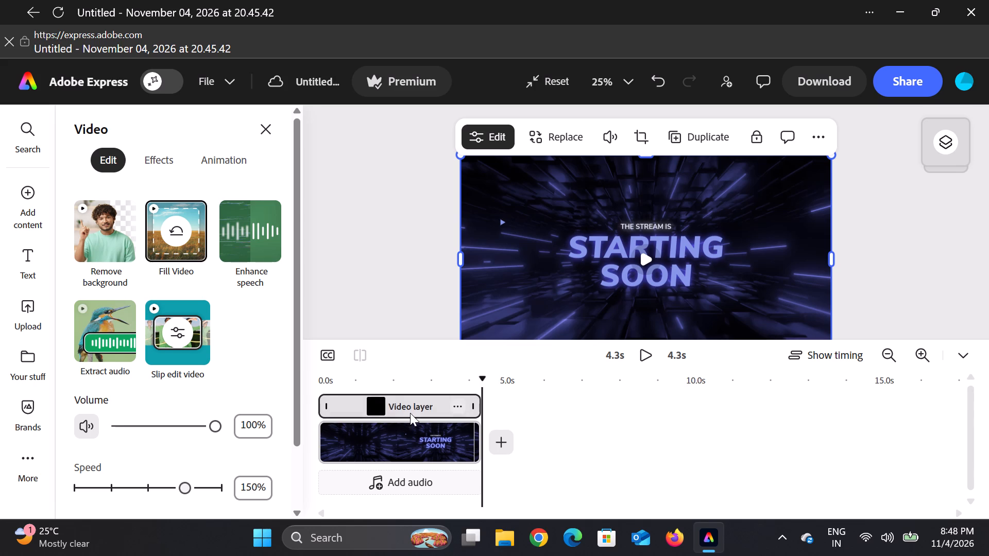
{"action": "left_click", "coordinate": [406, 410]}
{"action": "left_click_drag", "start_coordinate": [414, 410], "coordinate": [370, 410]}
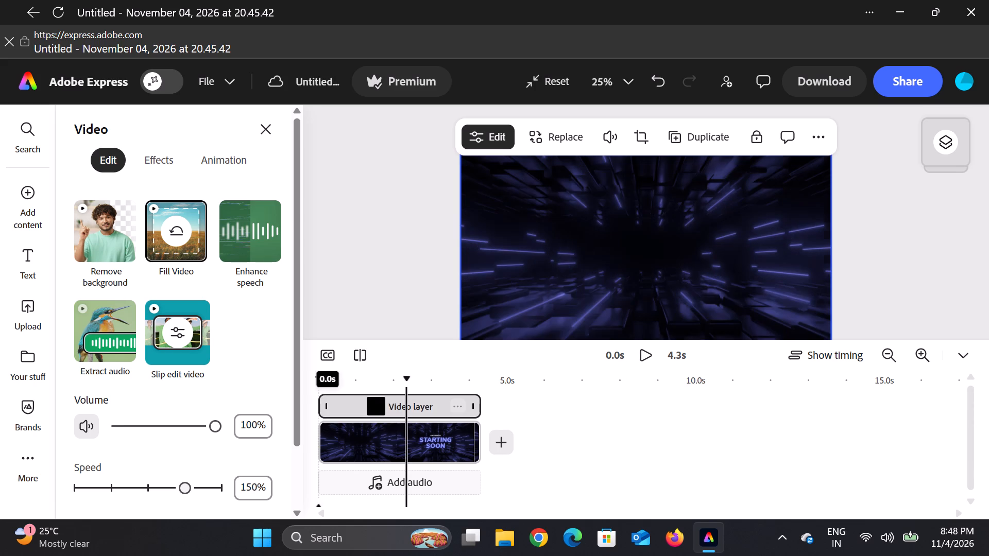
{"action": "left_click_drag", "start_coordinate": [370, 410], "coordinate": [351, 415]}
{"action": "left_click", "coordinate": [407, 402]}
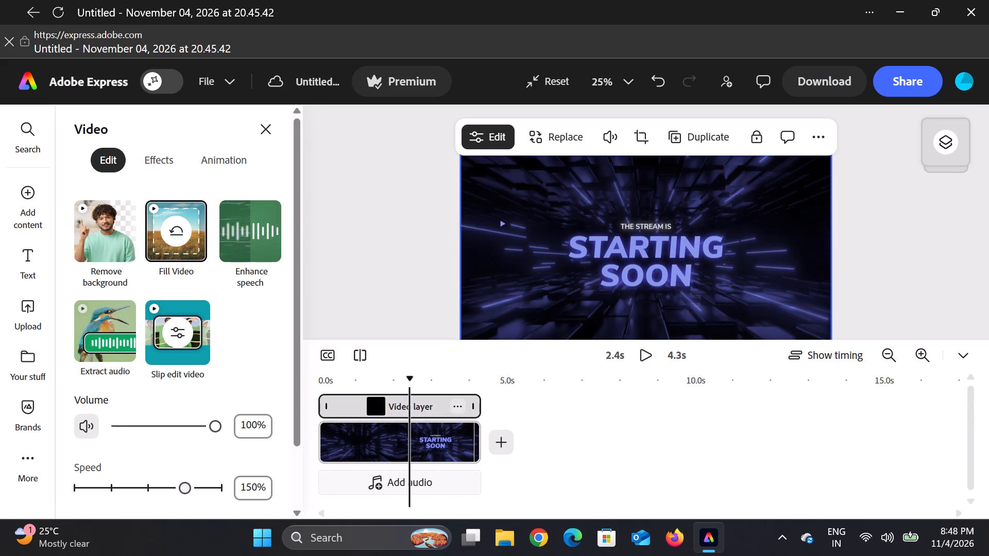
{"action": "left_click_drag", "start_coordinate": [405, 388], "coordinate": [364, 390]}
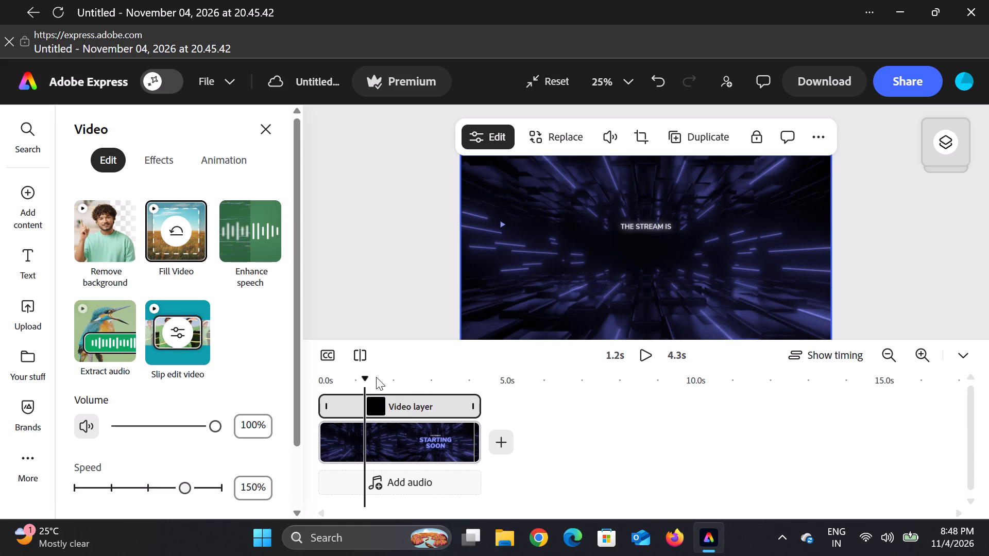
{"action": "left_click_drag", "start_coordinate": [358, 375], "coordinate": [350, 375]}
{"action": "left_click_drag", "start_coordinate": [359, 381], "coordinate": [337, 380]}
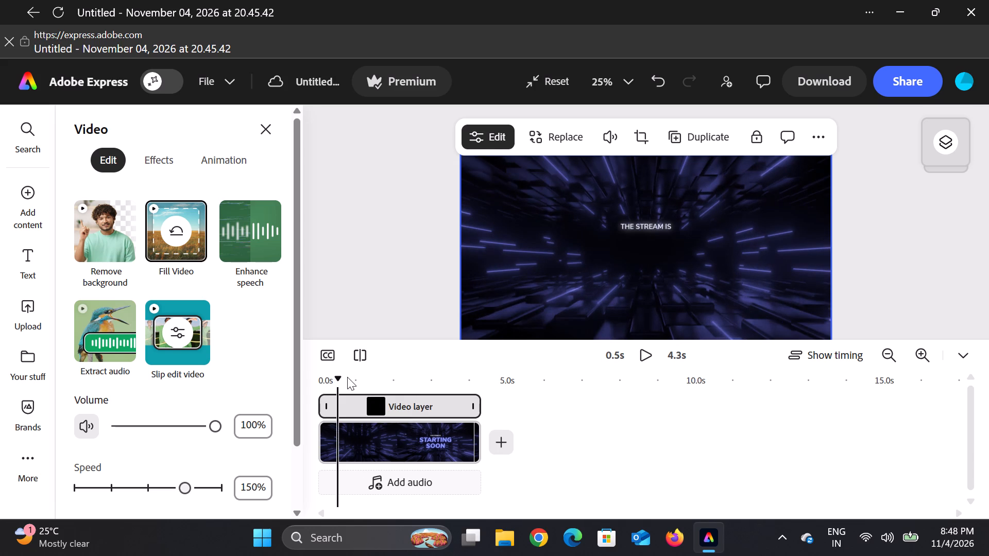
{"action": "left_click_drag", "start_coordinate": [344, 375], "coordinate": [309, 370]}
{"action": "left_click", "coordinate": [661, 363]}
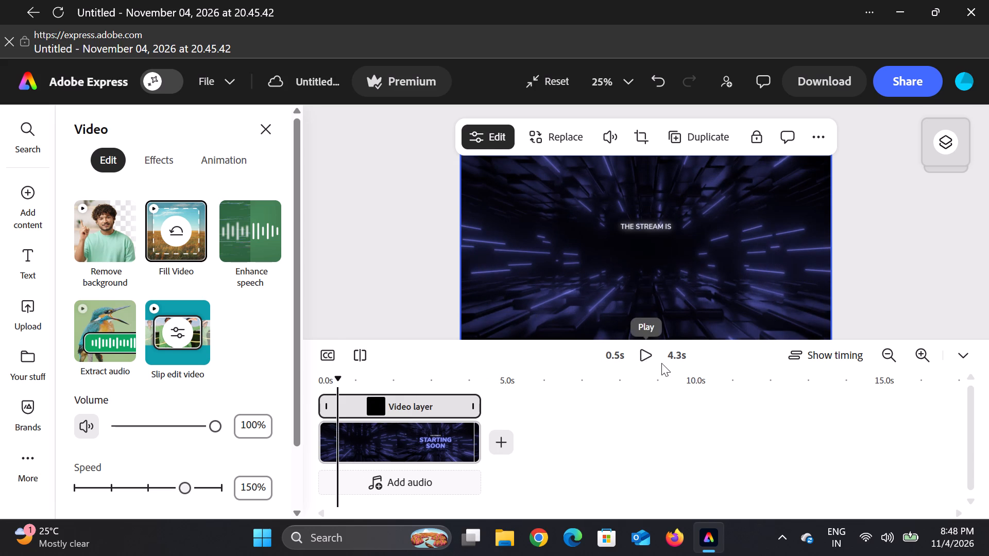
{"action": "left_click", "coordinate": [637, 354]}
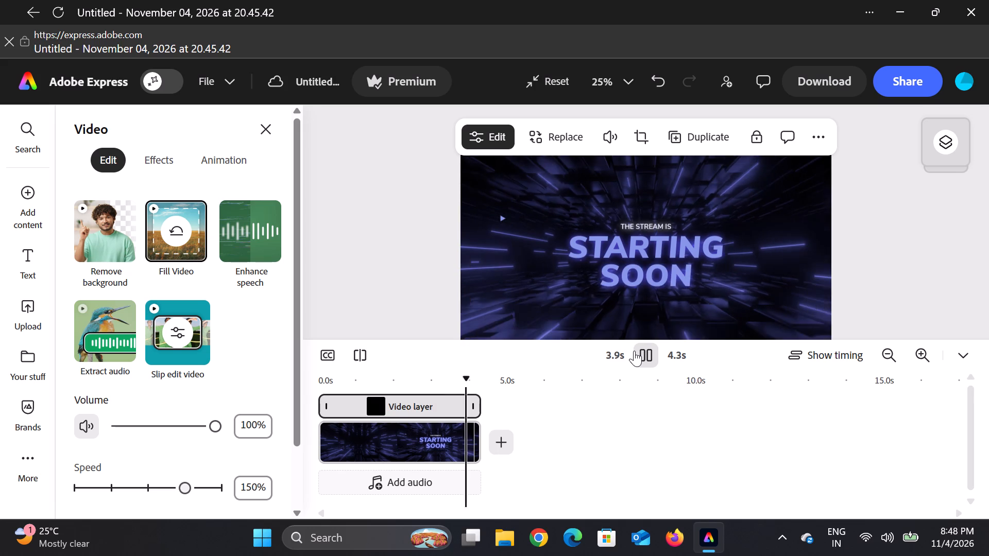
{"action": "left_click", "coordinate": [636, 351]}
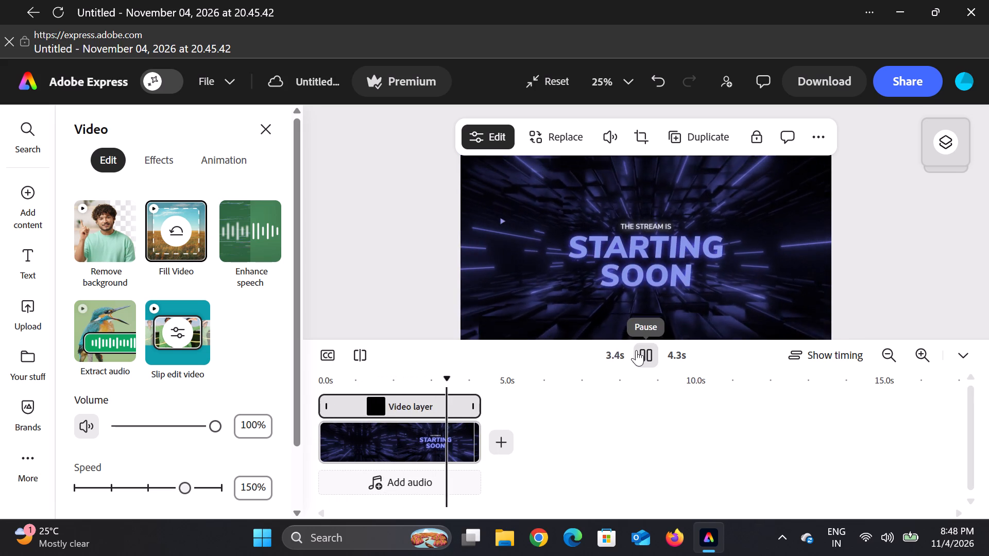
{"action": "left_click", "coordinate": [640, 358]}
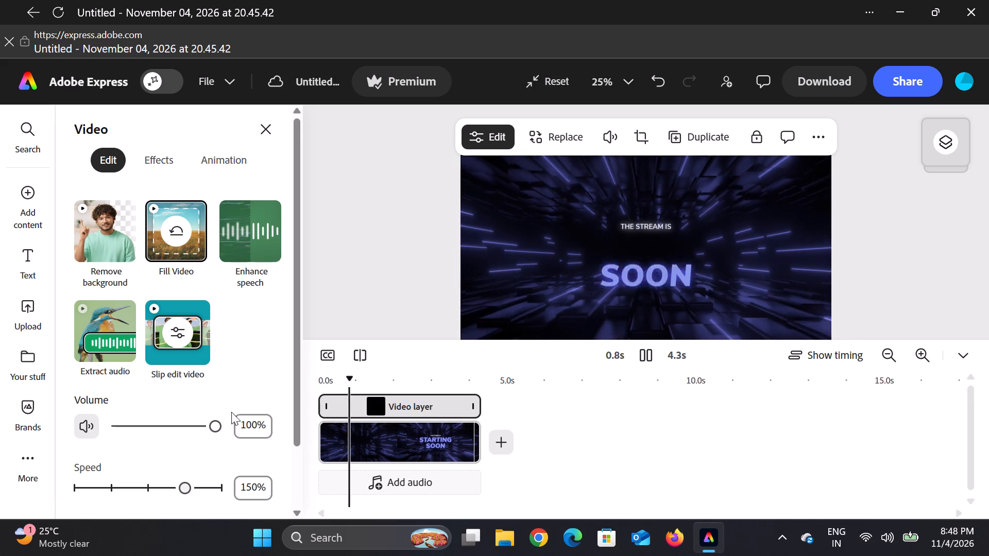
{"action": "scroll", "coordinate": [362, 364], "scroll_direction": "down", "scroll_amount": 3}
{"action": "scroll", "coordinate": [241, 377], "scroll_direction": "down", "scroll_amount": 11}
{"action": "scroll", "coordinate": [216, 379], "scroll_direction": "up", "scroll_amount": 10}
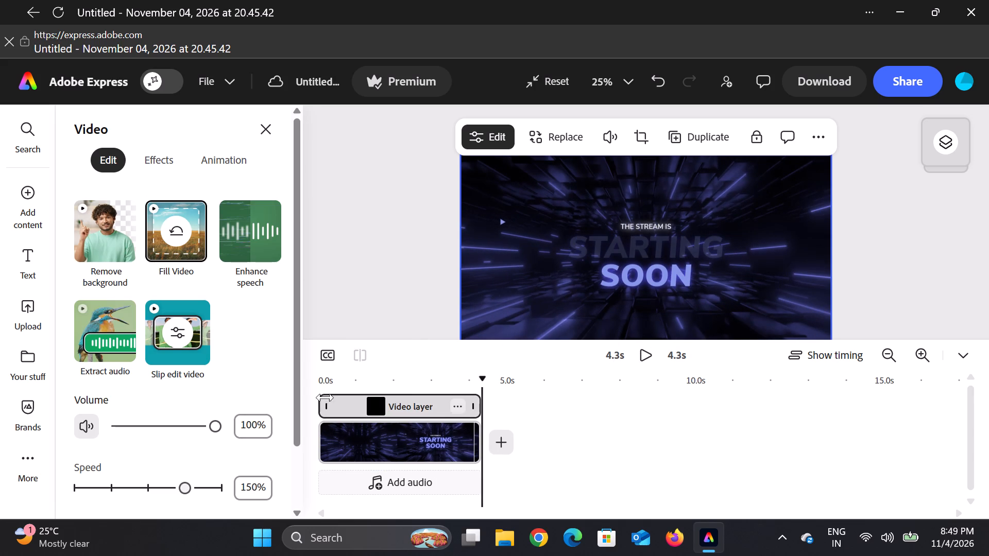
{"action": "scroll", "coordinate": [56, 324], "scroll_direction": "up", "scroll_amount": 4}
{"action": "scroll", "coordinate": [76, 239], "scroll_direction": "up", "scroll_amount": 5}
Upload the video योग_शरीर_को_कैसे_बदलता_है from the Mira Bai folder and add it as a scene in sequence.
{"action": "left_click", "coordinate": [134, 201]}
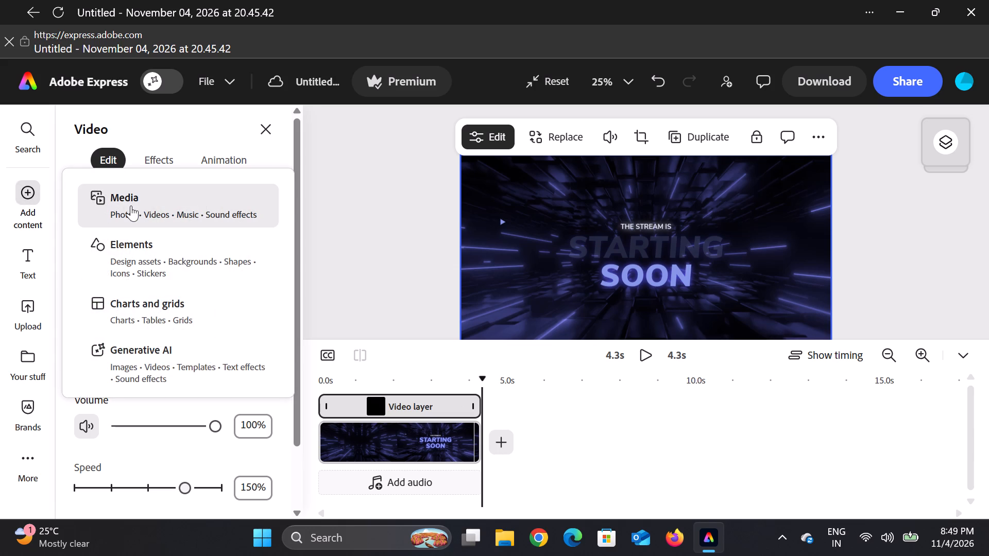
{"action": "left_click_drag", "start_coordinate": [145, 194], "coordinate": [146, 182]}
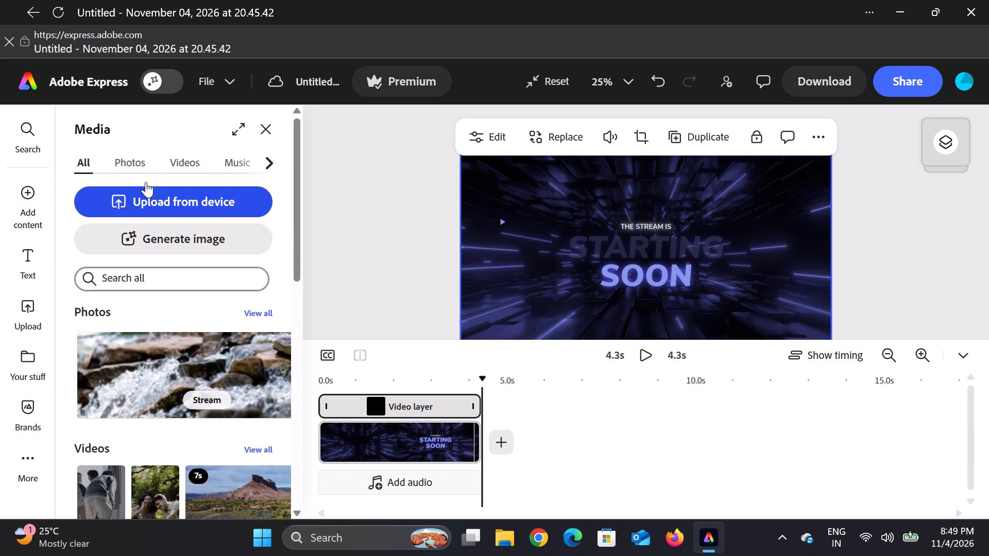
{"action": "left_click_drag", "start_coordinate": [146, 182], "coordinate": [153, 177]}
{"action": "left_click", "coordinate": [165, 189]}
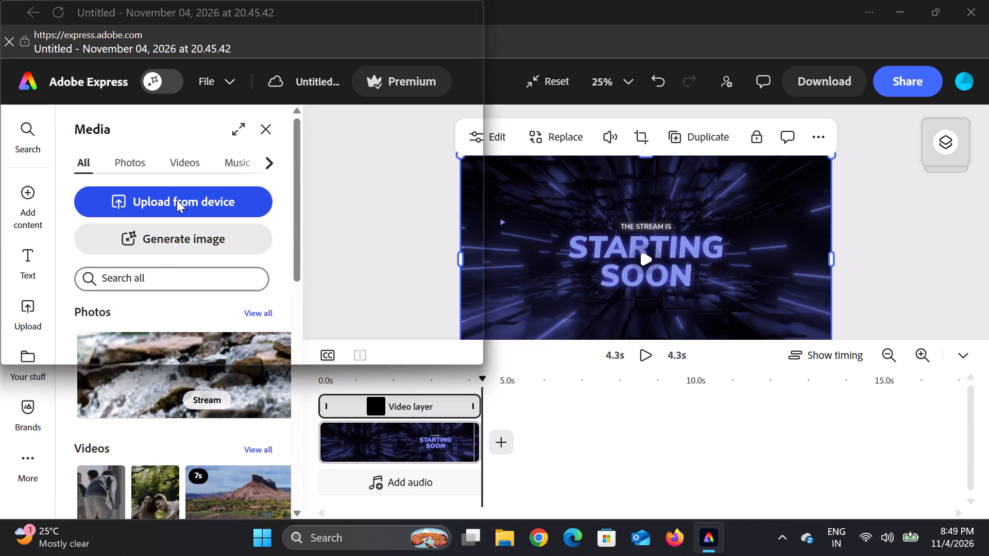
{"action": "scroll", "coordinate": [235, 197], "scroll_direction": "down", "scroll_amount": 3}
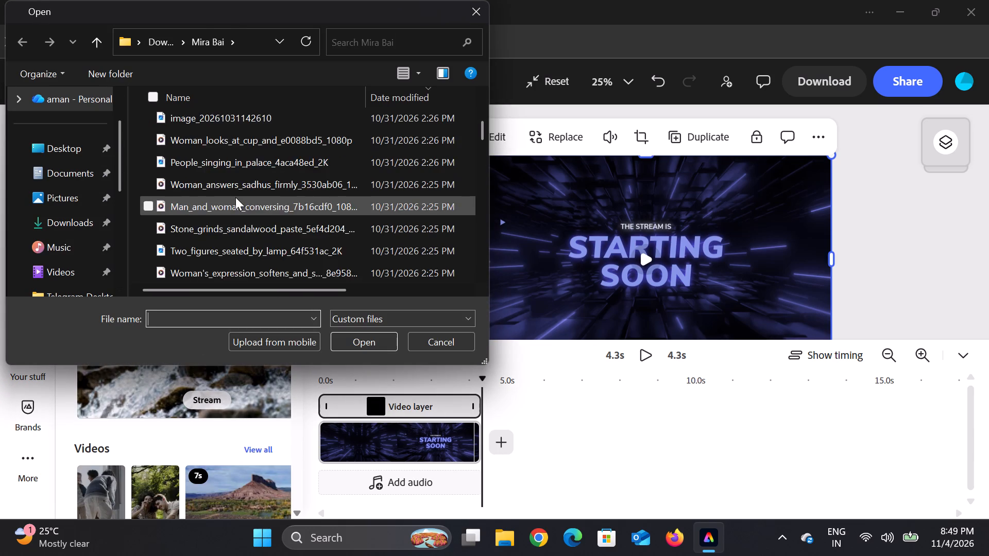
{"action": "scroll", "coordinate": [235, 197], "scroll_direction": "down", "scroll_amount": 14}
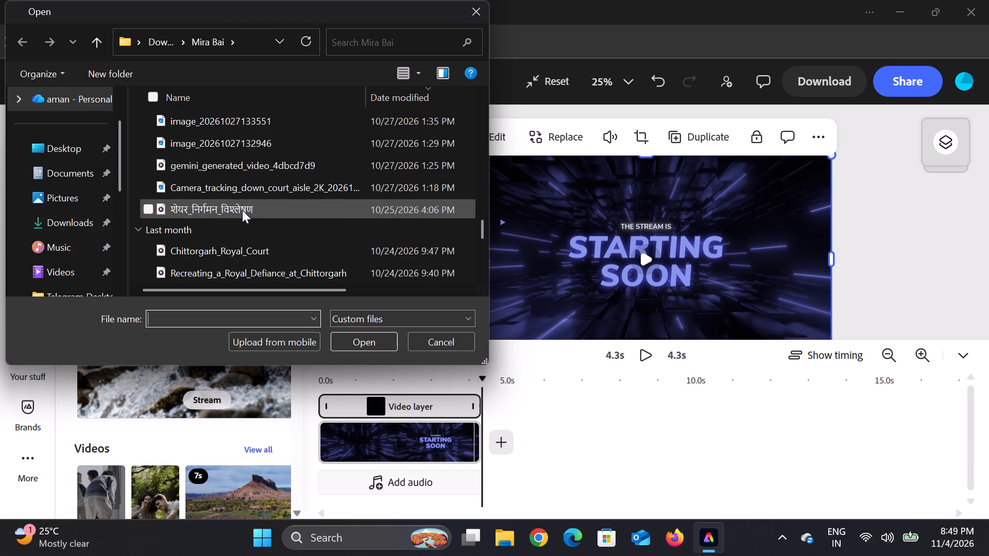
{"action": "scroll", "coordinate": [243, 210], "scroll_direction": "up", "scroll_amount": 1}
{"action": "left_click", "coordinate": [203, 123]}
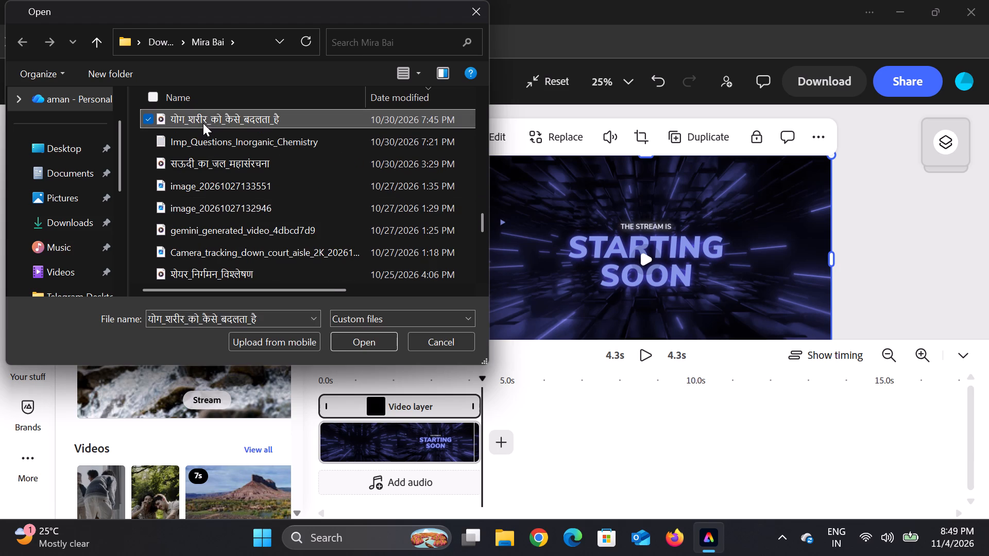
{"action": "left_click", "coordinate": [368, 345]}
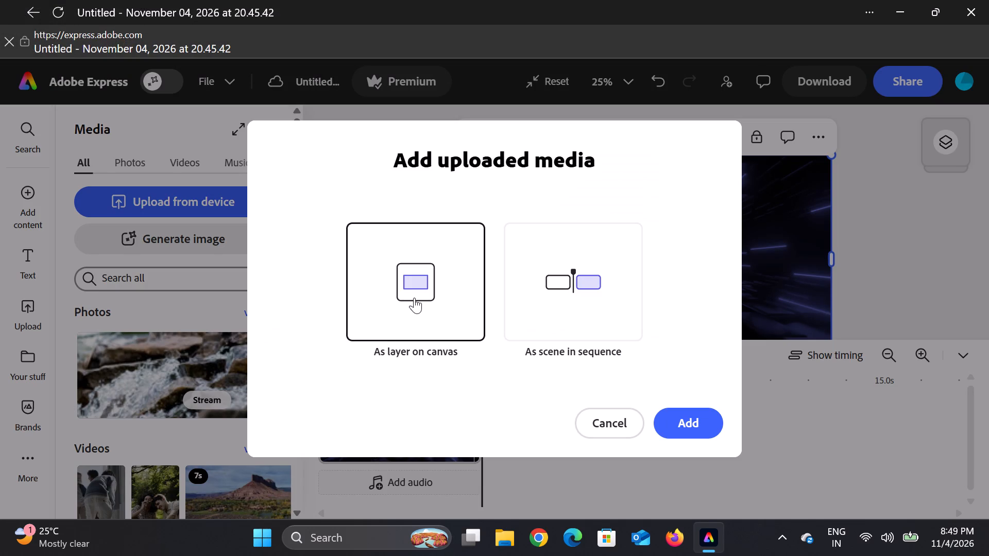
{"action": "left_click", "coordinate": [539, 318]}
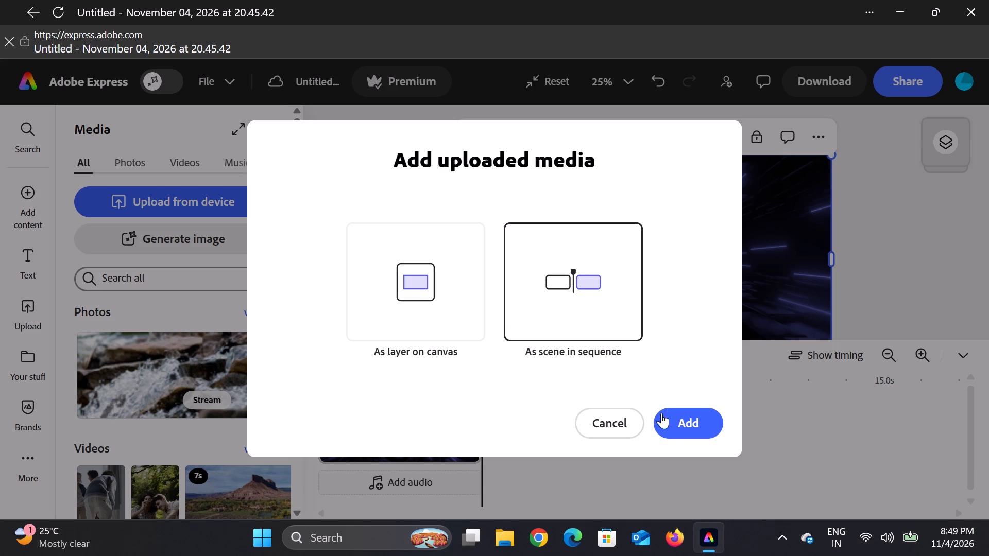
{"action": "left_click", "coordinate": [674, 425]}
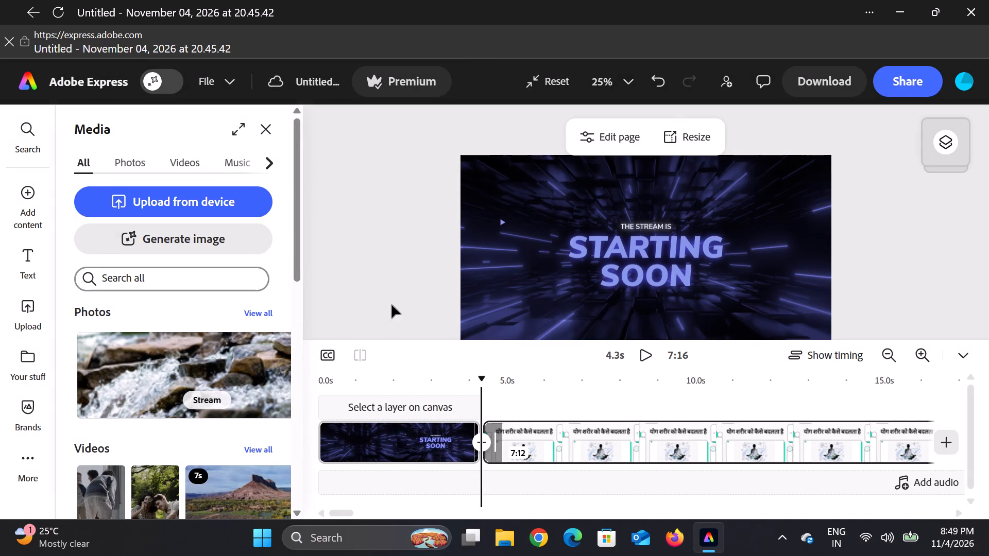
Delete the "Starting Soon" scene from the timeline.
{"action": "left_click", "coordinate": [419, 455]}
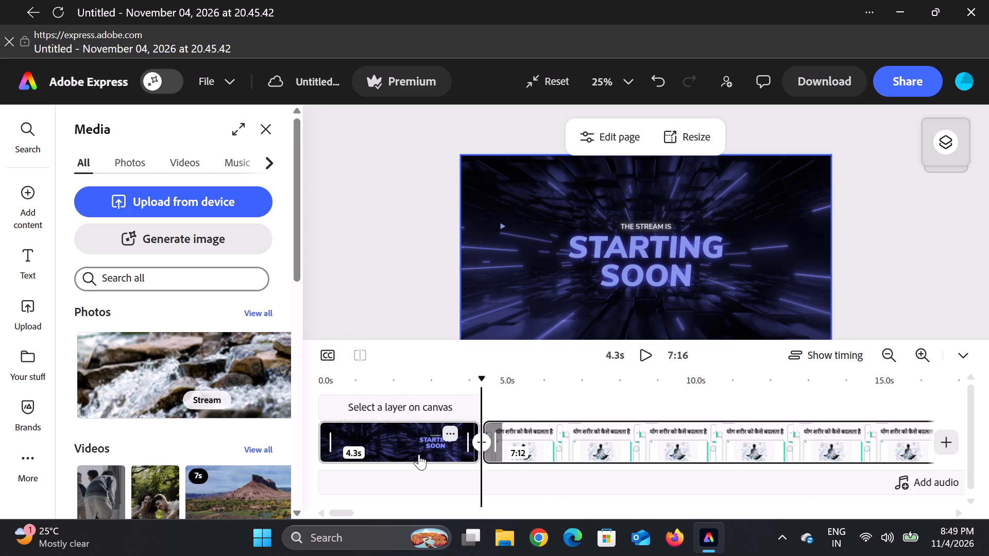
{"action": "right_click", "coordinate": [416, 444]}
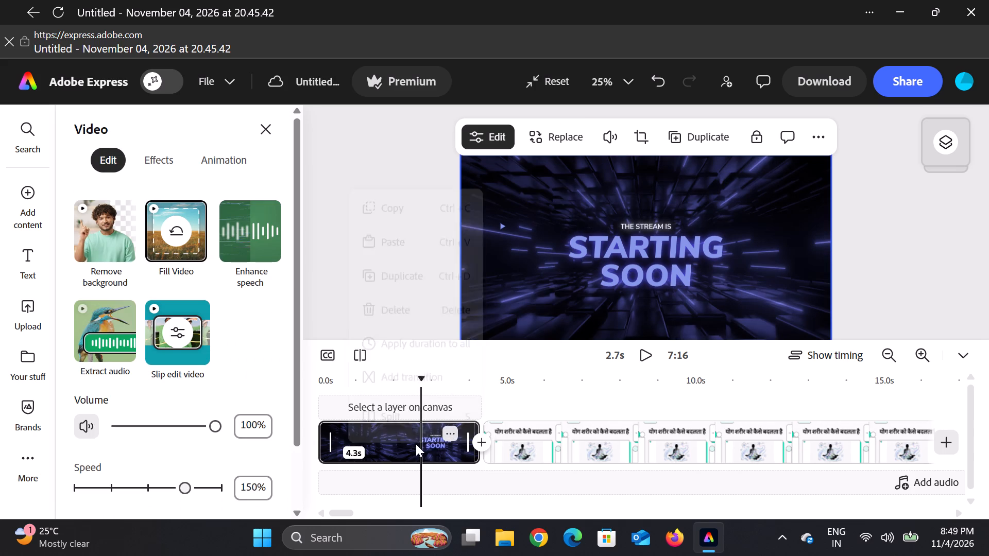
{"action": "left_click", "coordinate": [419, 295]}
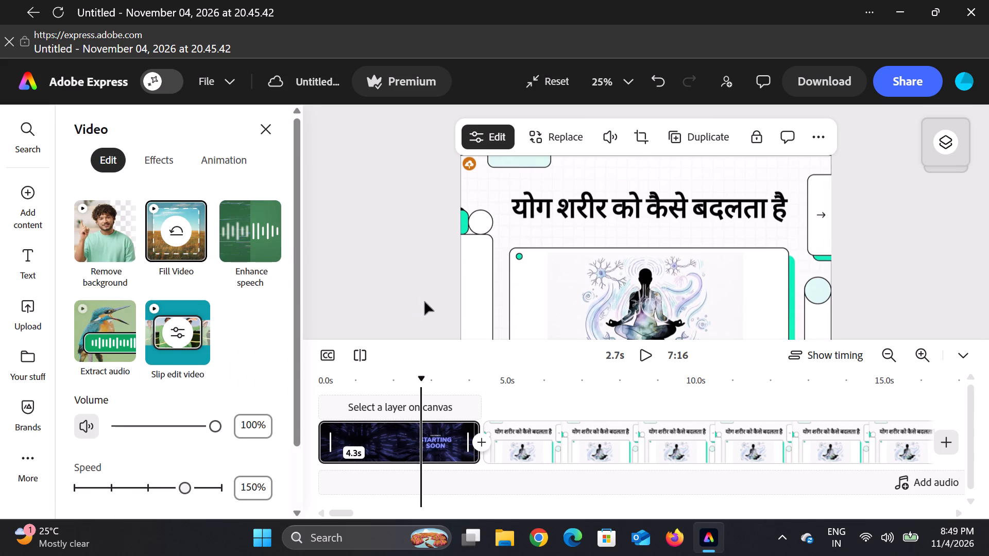
Play the yoga video to preview it, pause playback, and return the playhead to the start of the timeline.
{"action": "left_click", "coordinate": [644, 356]}
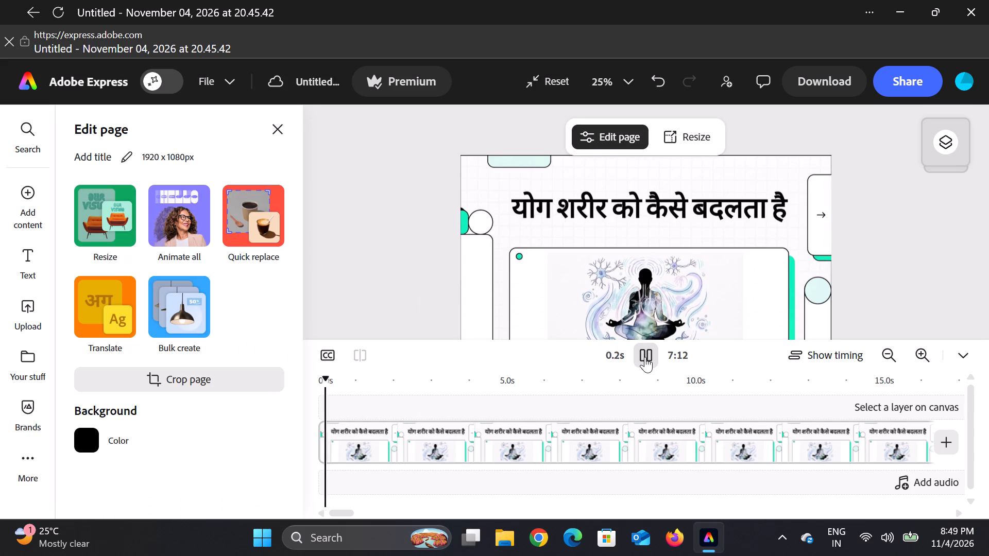
{"action": "scroll", "coordinate": [615, 339], "scroll_direction": "down", "scroll_amount": 6}
{"action": "scroll", "coordinate": [611, 336], "scroll_direction": "up", "scroll_amount": 3}
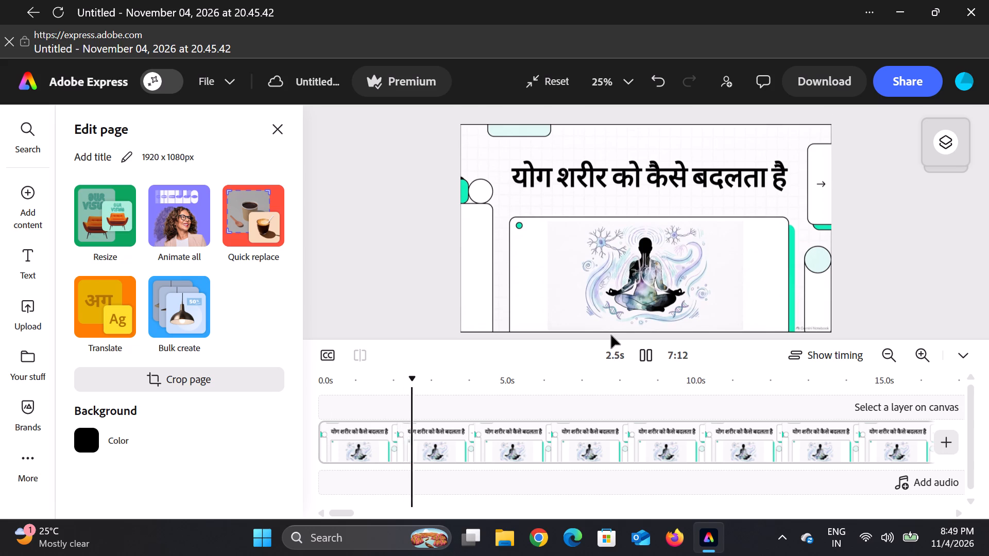
{"action": "scroll", "coordinate": [611, 336], "scroll_direction": "down", "scroll_amount": 2}
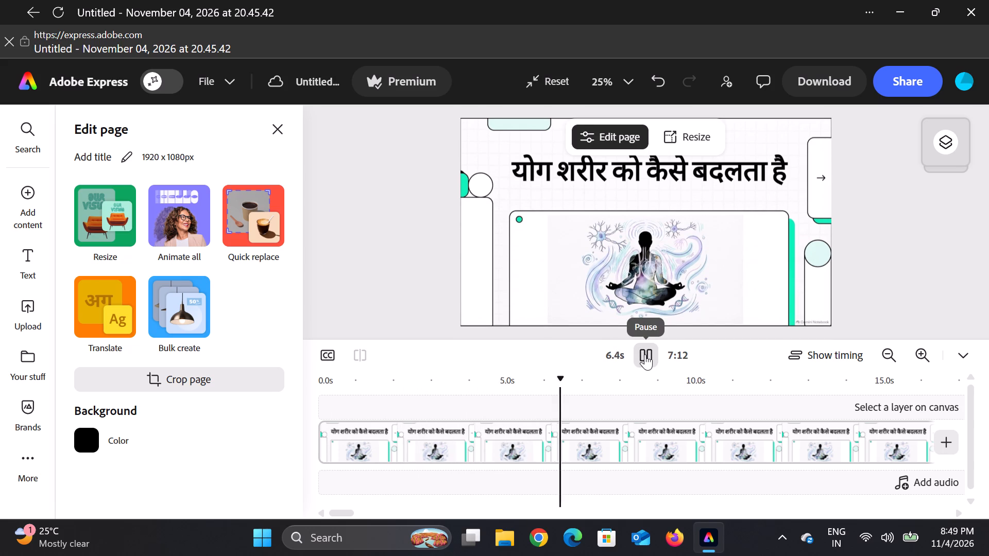
{"action": "left_click", "coordinate": [645, 354]}
{"action": "left_click", "coordinate": [610, 384]}
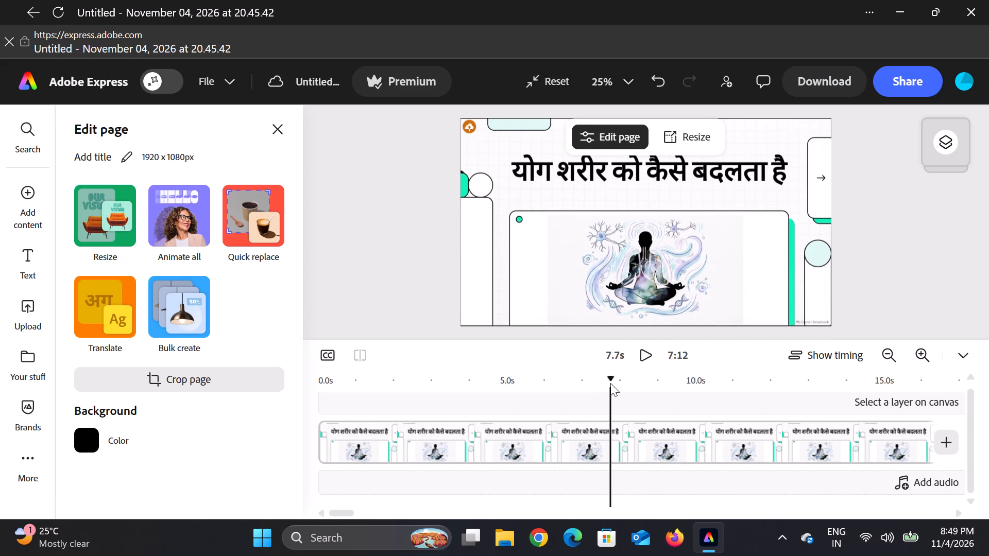
{"action": "left_click_drag", "start_coordinate": [610, 380], "coordinate": [234, 396]}
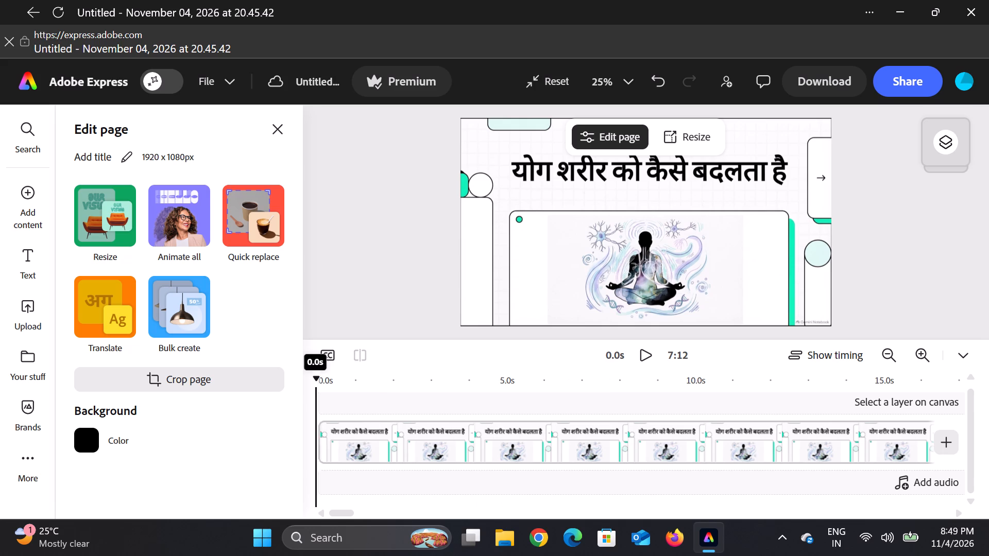
{"action": "left_click_drag", "start_coordinate": [234, 396], "coordinate": [228, 398]}
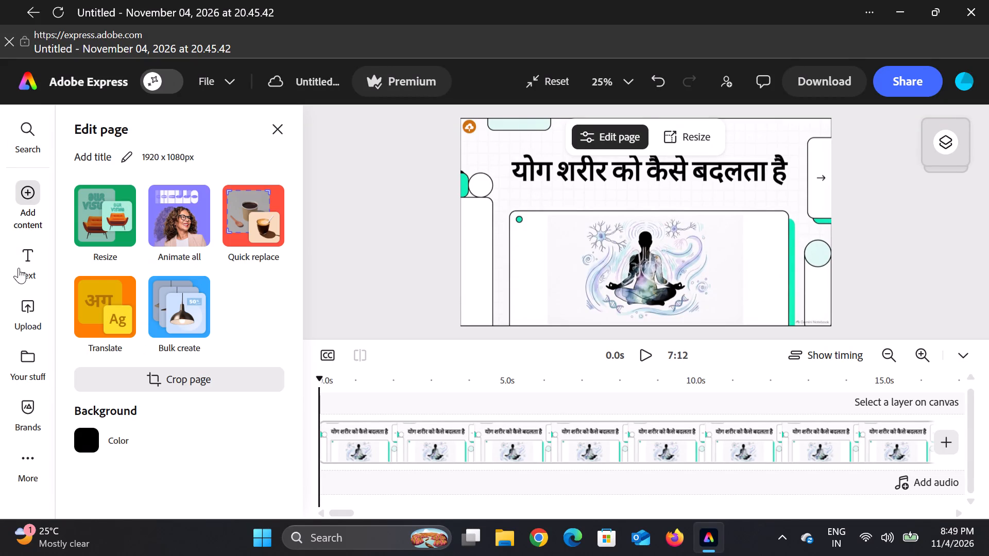
Look through the previously uploaded files for media to use, and close the uploads list.
{"action": "left_click", "coordinate": [30, 462]}
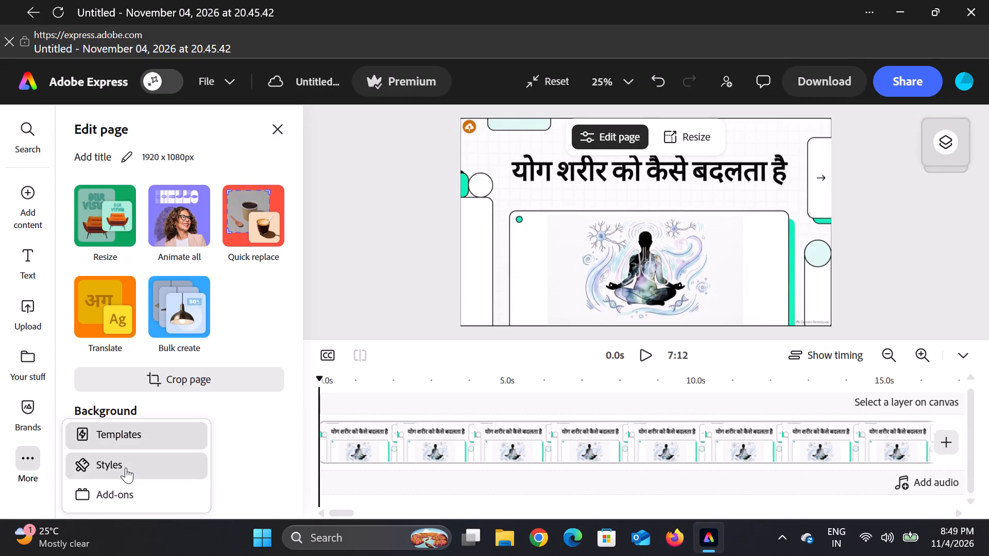
{"action": "scroll", "coordinate": [128, 469], "scroll_direction": "down", "scroll_amount": 5}
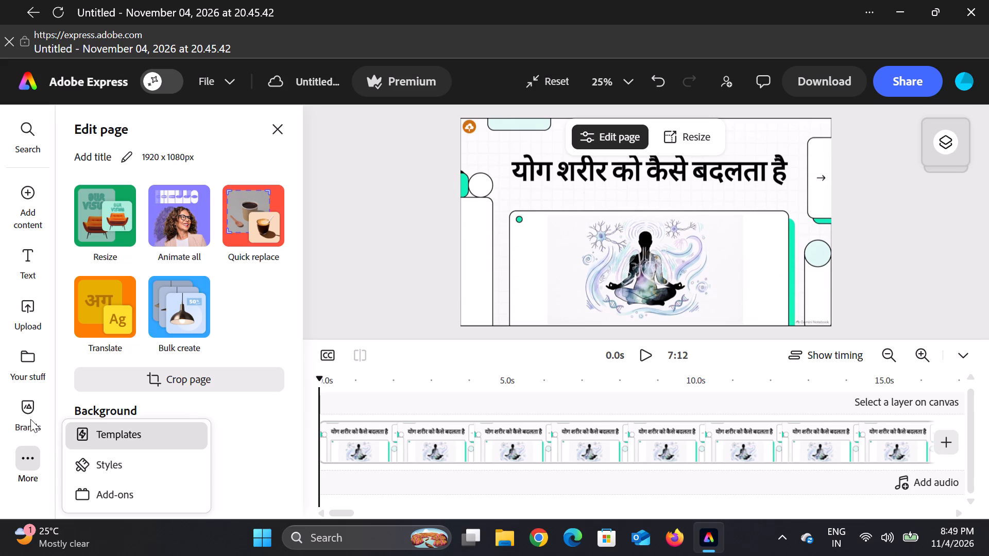
{"action": "left_click", "coordinate": [33, 369]}
{"action": "left_click", "coordinate": [21, 313]}
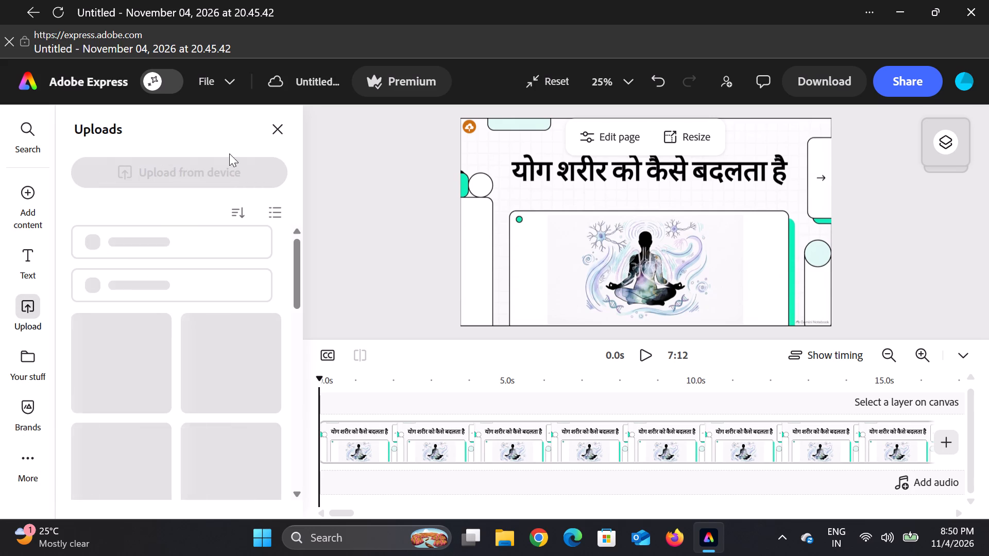
{"action": "scroll", "coordinate": [163, 227], "scroll_direction": "down", "scroll_amount": 1}
{"action": "scroll", "coordinate": [280, 137], "scroll_direction": "down", "scroll_amount": 3}
{"action": "scroll", "coordinate": [232, 180], "scroll_direction": "up", "scroll_amount": 3}
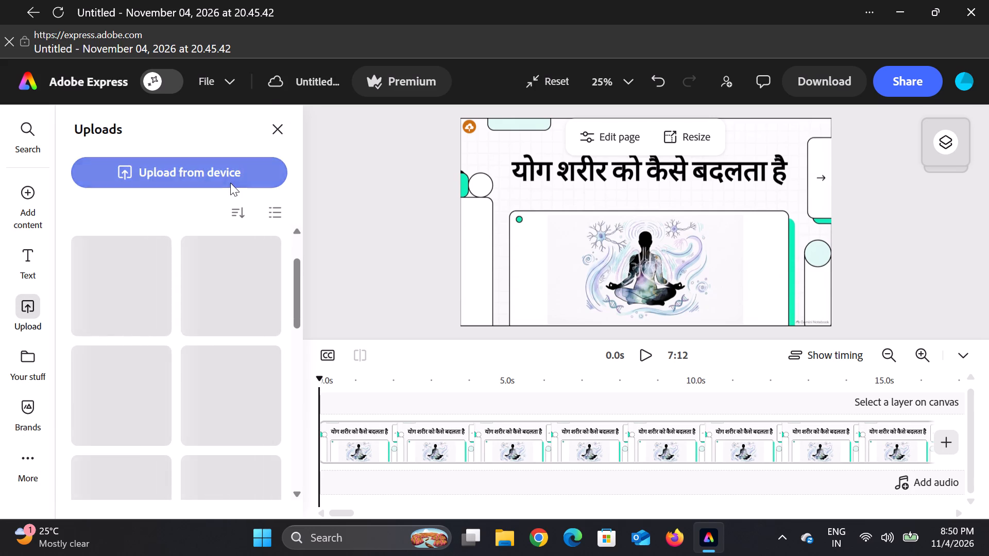
{"action": "scroll", "coordinate": [230, 183], "scroll_direction": "up", "scroll_amount": 2}
{"action": "scroll", "coordinate": [163, 231], "scroll_direction": "up", "scroll_amount": 3}
{"action": "left_click", "coordinate": [275, 129]}
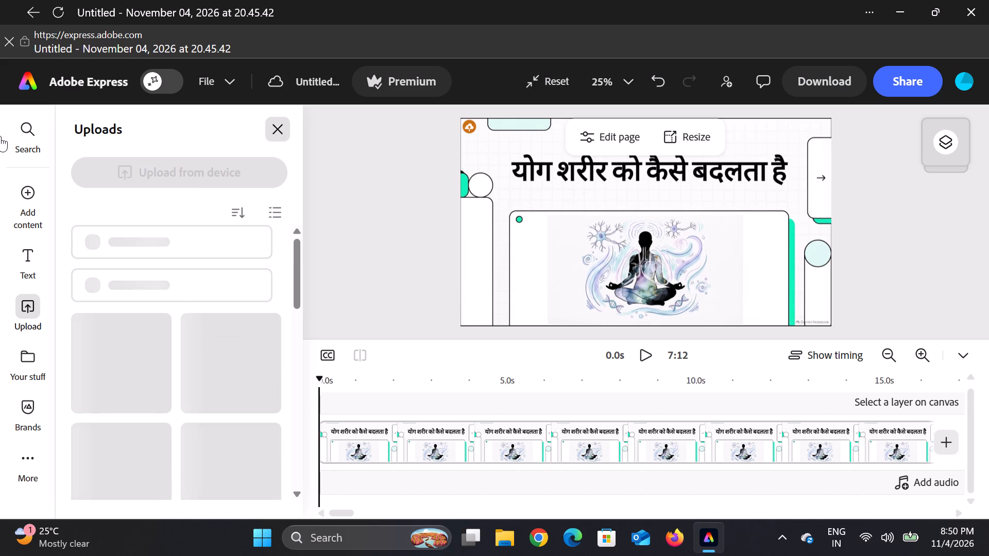
Search the content library for "thambnail".
{"action": "left_click", "coordinate": [18, 137]}
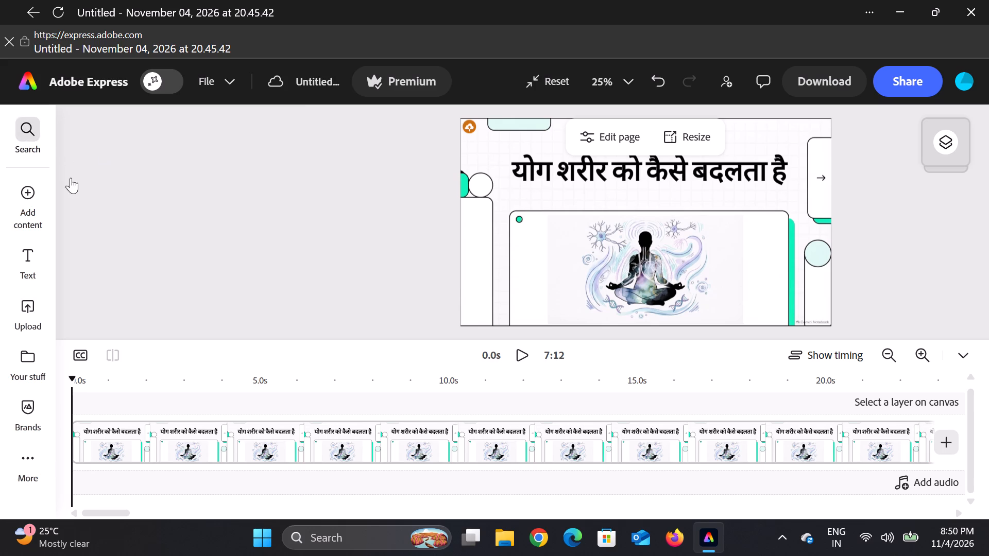
{"action": "left_click", "coordinate": [135, 165]}
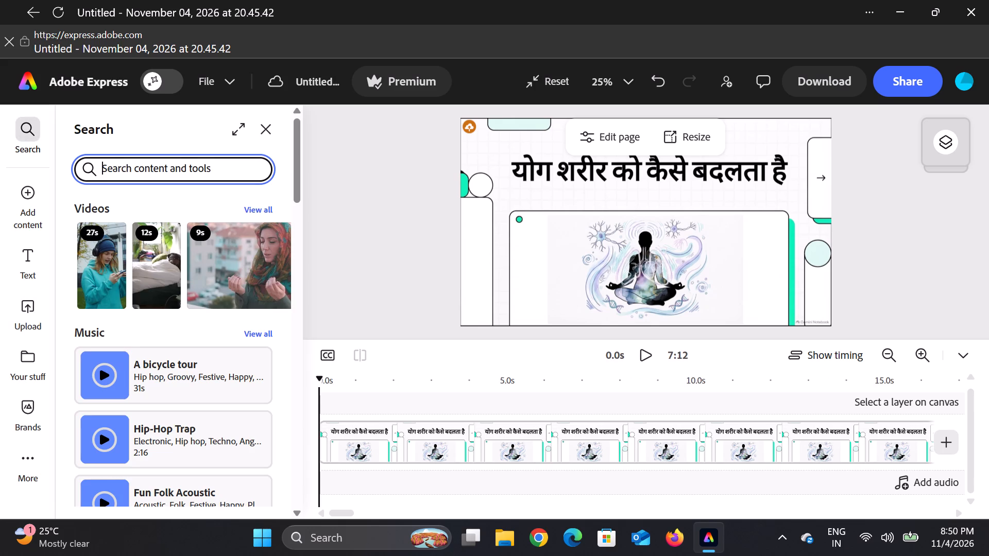
{"action": "key", "text": "t"}
{"action": "type", "text": "hambnel"}
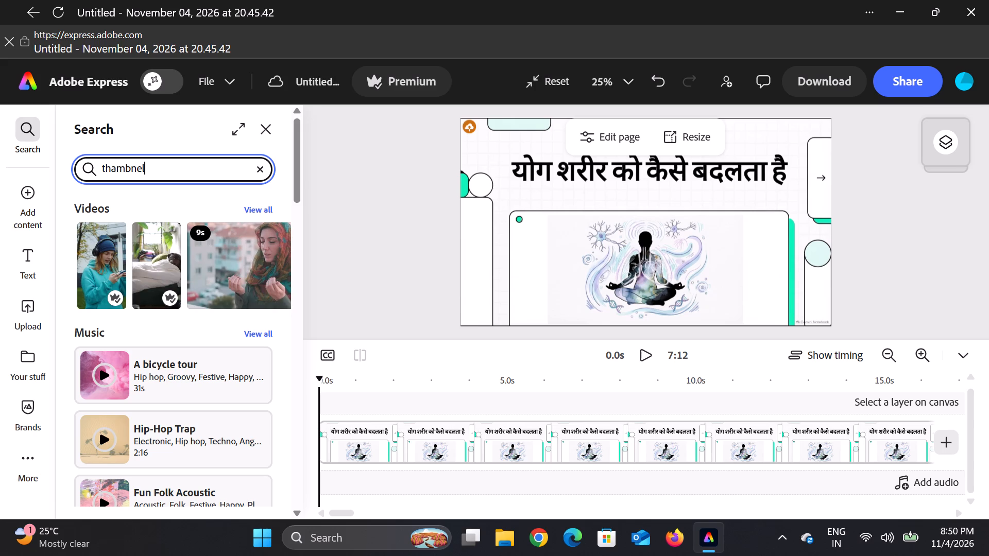
{"action": "key", "text": "BackSpace"}
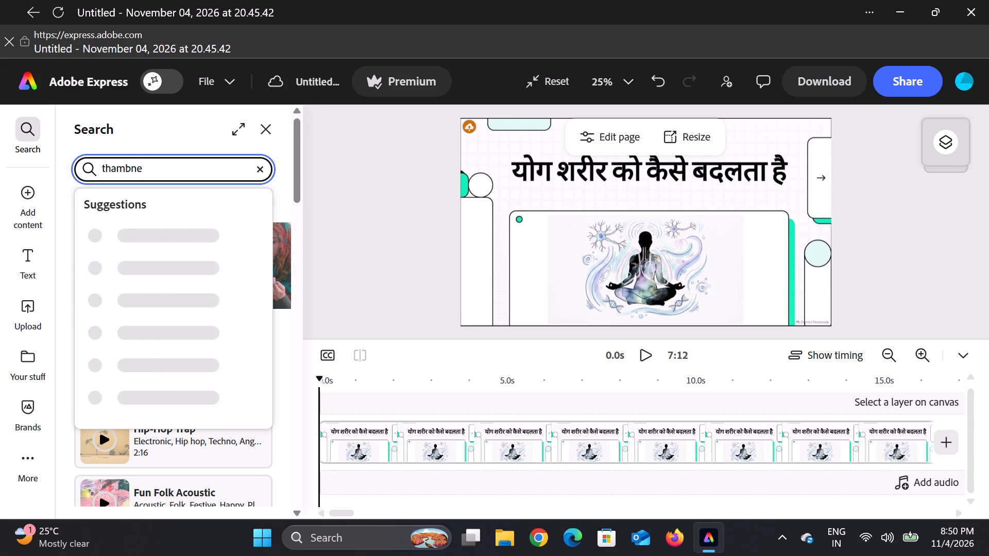
{"action": "key", "text": "BackSpace"}
{"action": "key", "text": "BackSpace"}
{"action": "type", "text": "nai"}
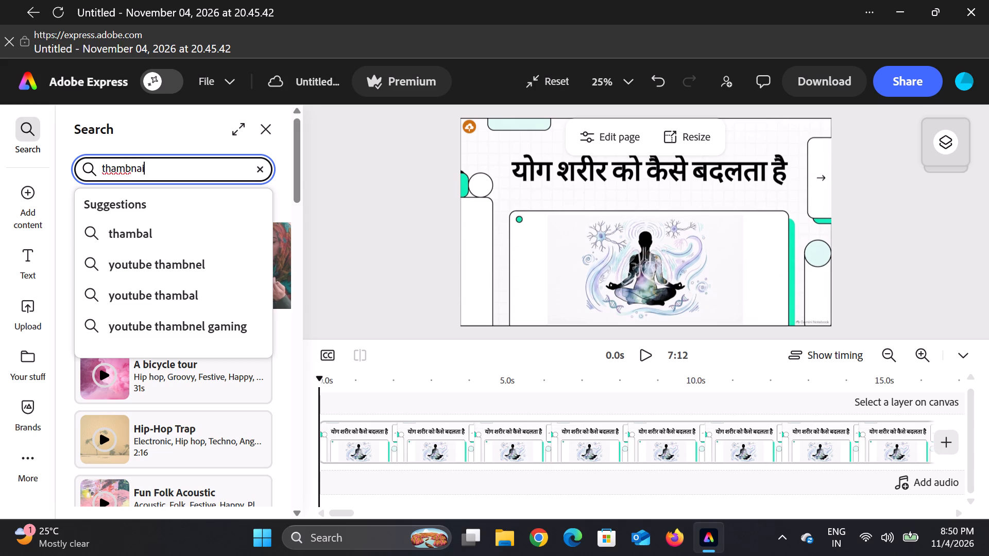
{"action": "key", "text": "l"}
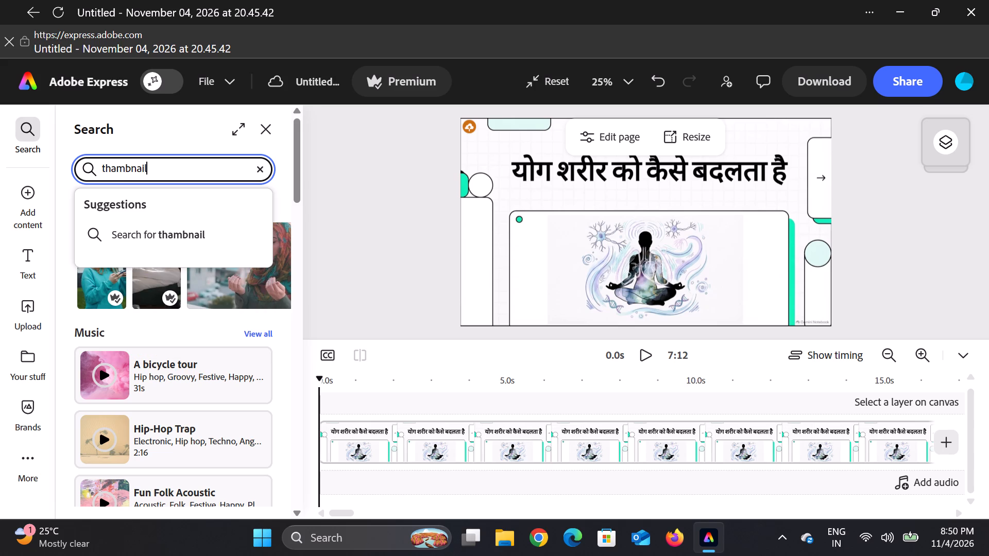
{"action": "left_click", "coordinate": [186, 166]}
{"action": "left_click", "coordinate": [186, 166]}
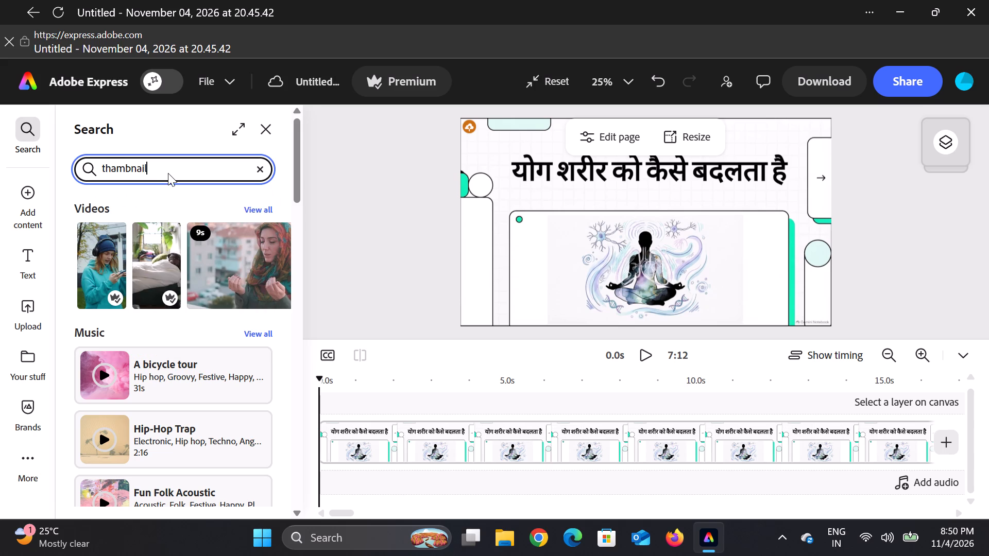
{"action": "left_click", "coordinate": [189, 232]}
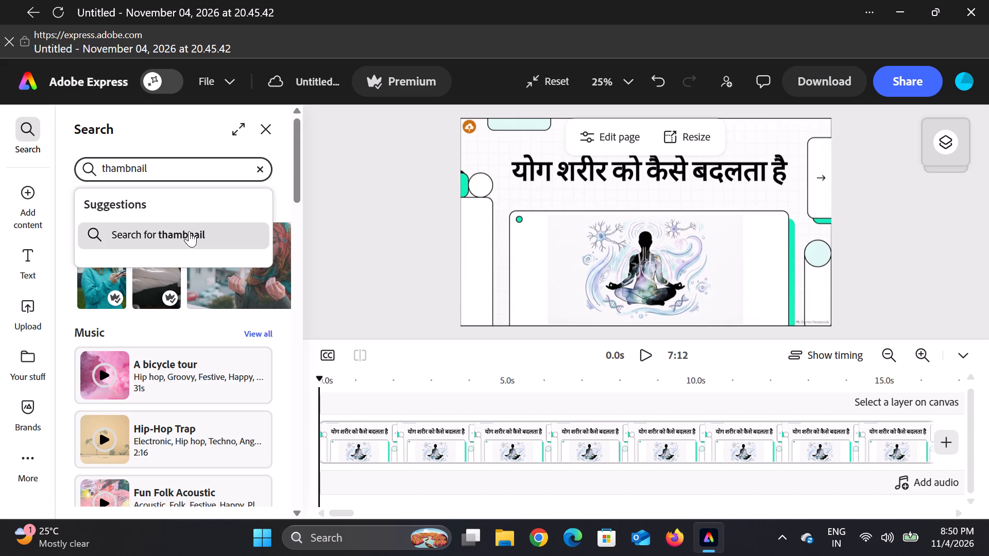
Browse the photo results for "thambnail" for a suitable thumbnail image.
{"action": "scroll", "coordinate": [192, 280], "scroll_direction": "down", "scroll_amount": 2}
{"action": "scroll", "coordinate": [197, 311], "scroll_direction": "up", "scroll_amount": 2}
{"action": "scroll", "coordinate": [199, 305], "scroll_direction": "down", "scroll_amount": 2}
{"action": "scroll", "coordinate": [199, 305], "scroll_direction": "up", "scroll_amount": 4}
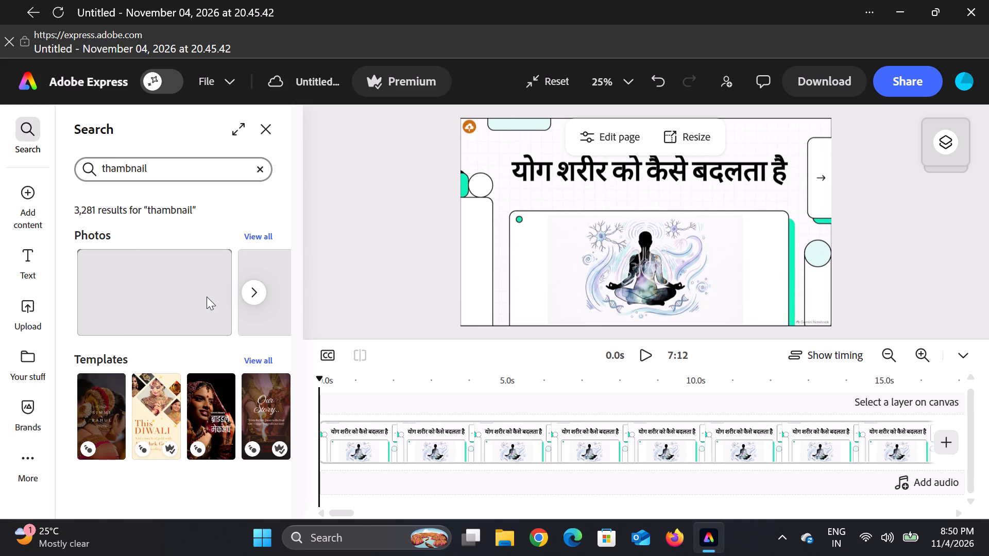
{"action": "left_click", "coordinate": [253, 294]}
{"action": "left_click", "coordinate": [253, 294]}
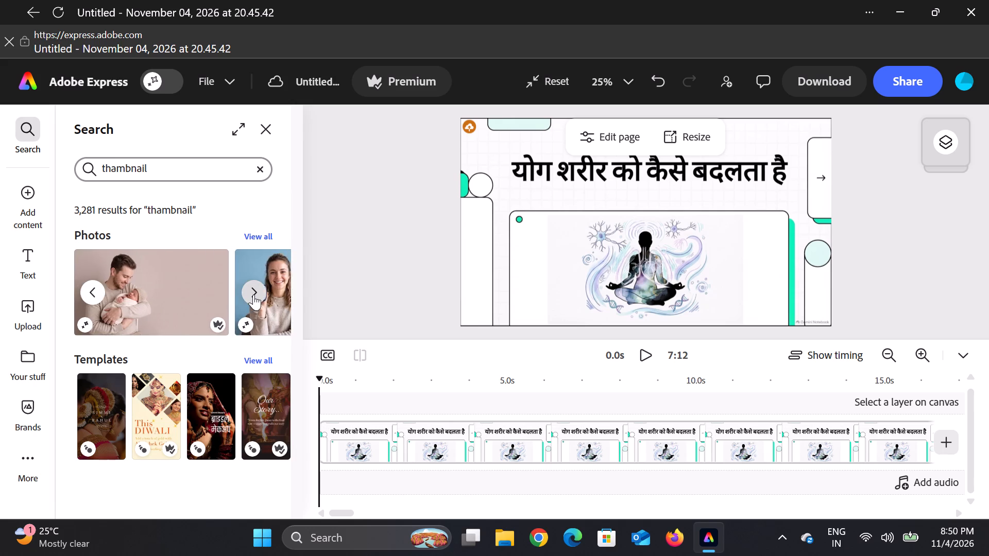
{"action": "left_click", "coordinate": [253, 294]}
{"action": "left_click", "coordinate": [253, 294]}
{"action": "left_click", "coordinate": [253, 294]}
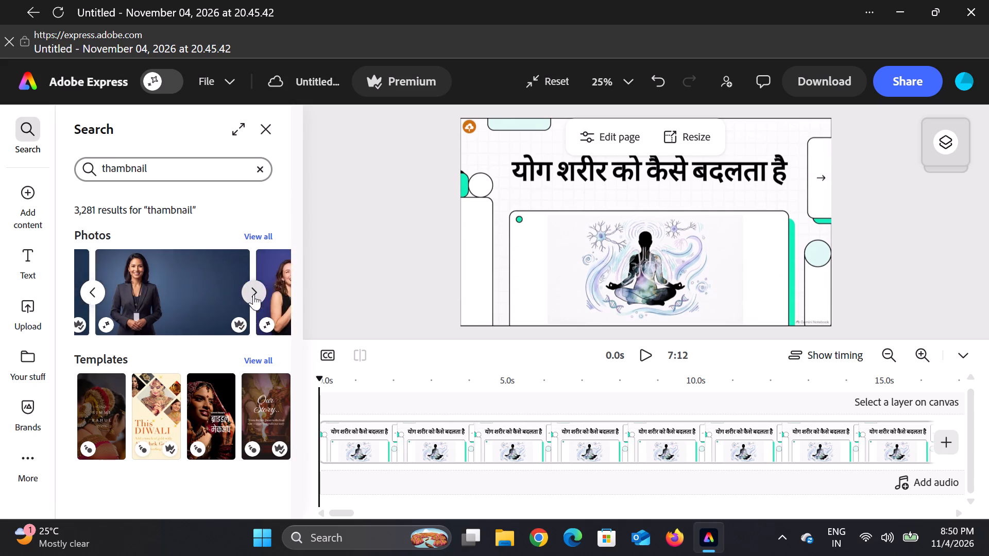
{"action": "left_click", "coordinate": [253, 294]}
{"action": "left_click", "coordinate": [89, 286]}
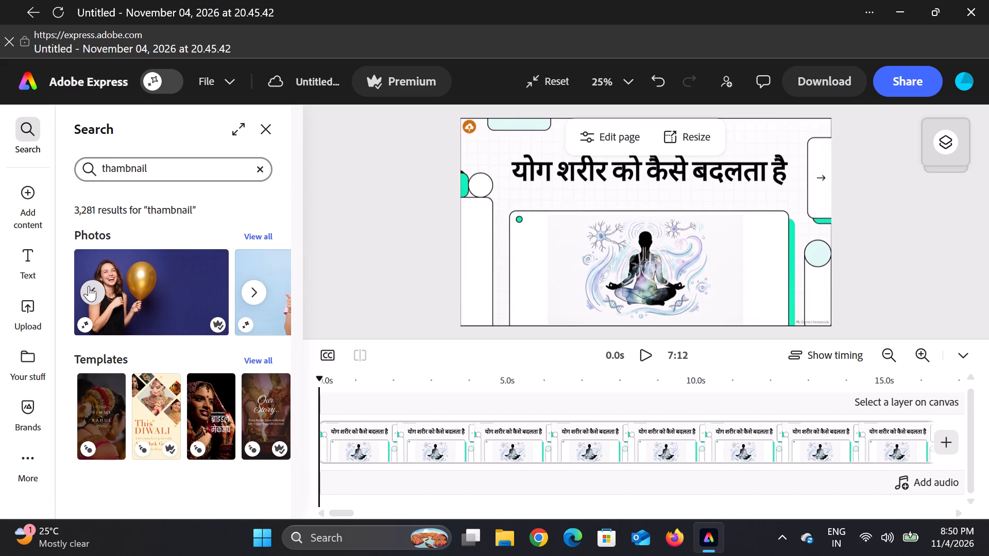
{"action": "left_click", "coordinate": [89, 286]}
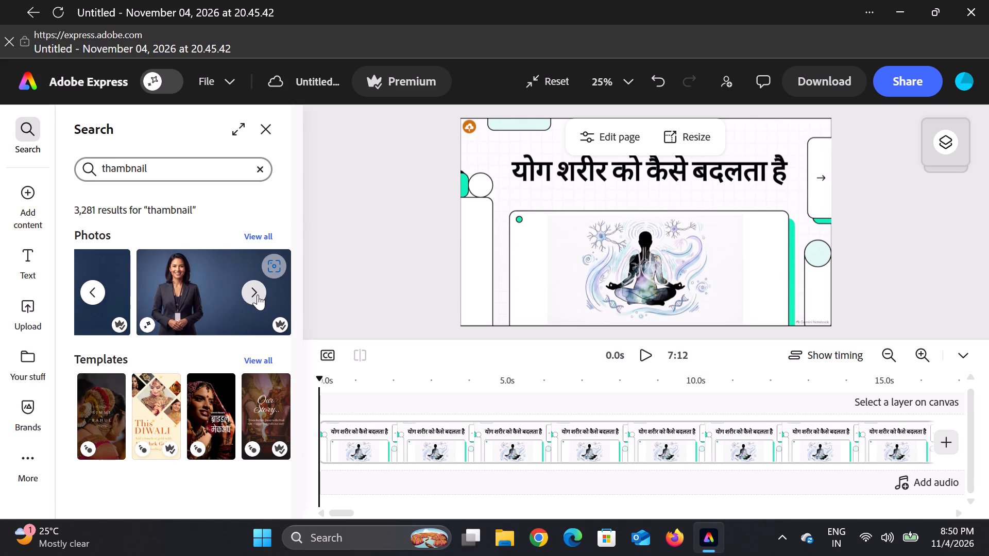
{"action": "double_click", "coordinate": [258, 294]}
{"action": "left_click", "coordinate": [258, 294]}
{"action": "left_click", "coordinate": [258, 294]}
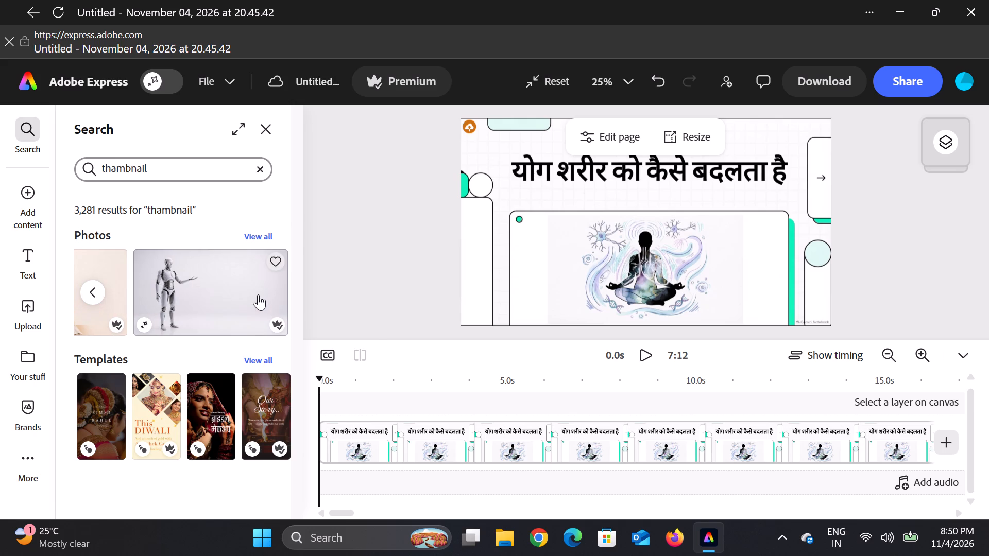
{"action": "left_click", "coordinate": [258, 294]}
{"action": "left_click", "coordinate": [258, 294]}
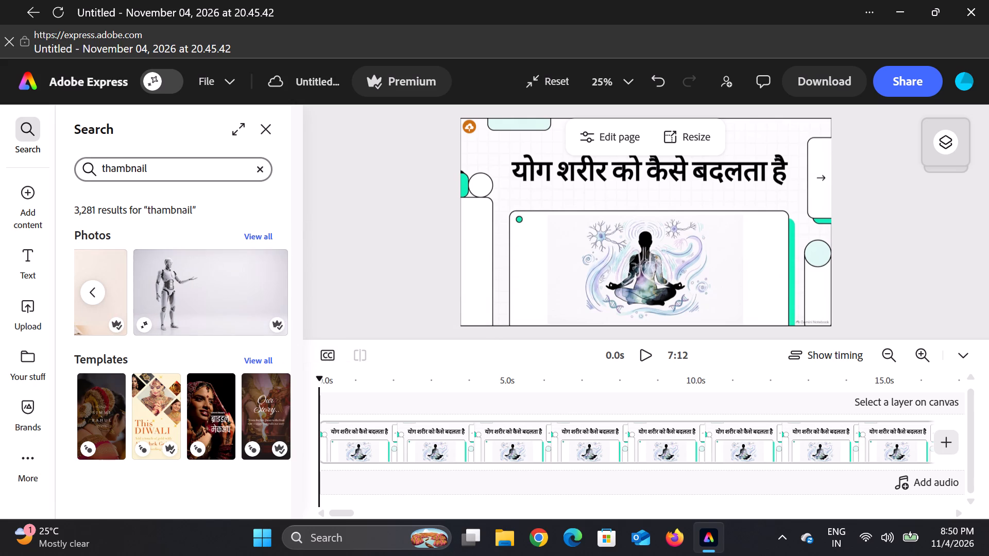
Search the content library for "yoga" and look through the results, including the design assets.
{"action": "left_click", "coordinate": [259, 172]}
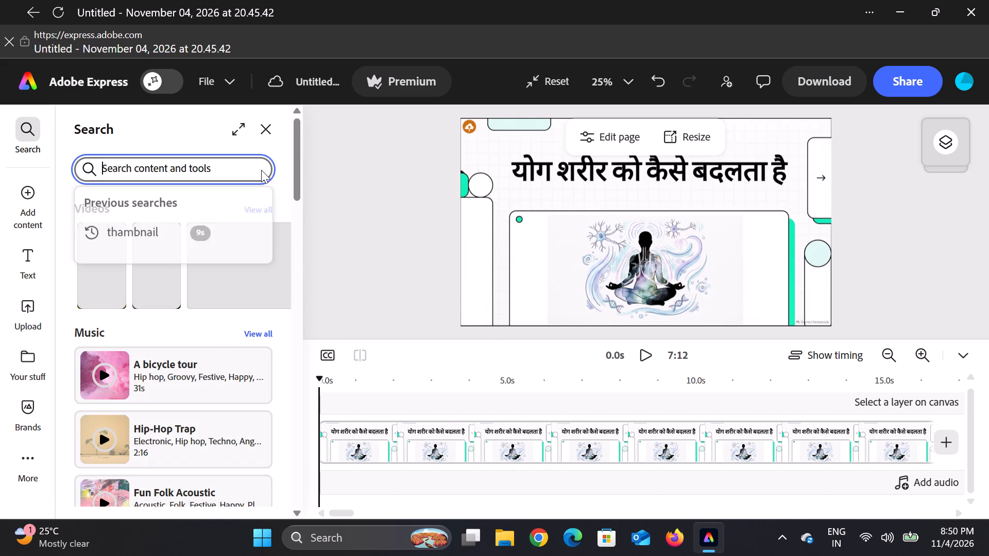
{"action": "type", "text": "yoga"}
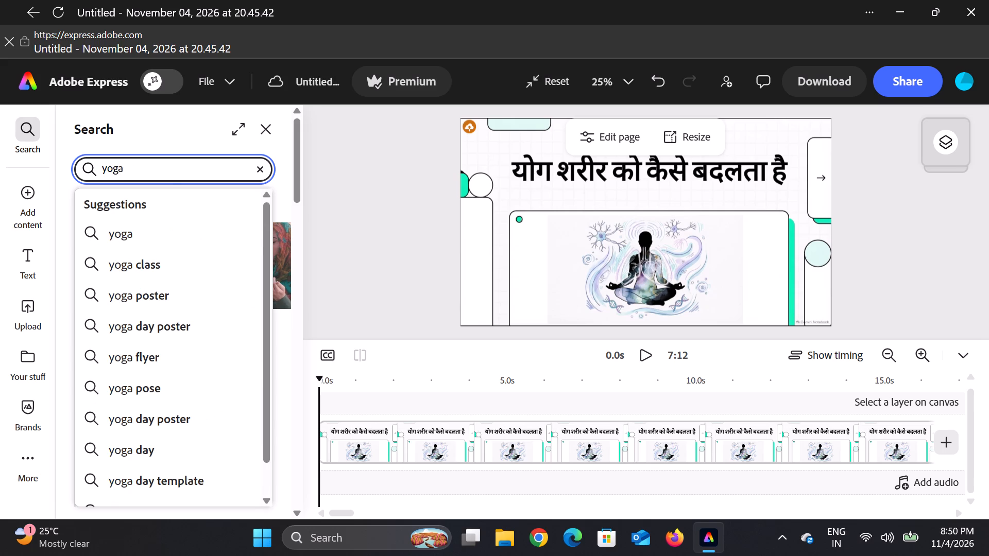
{"action": "left_click", "coordinate": [138, 241]}
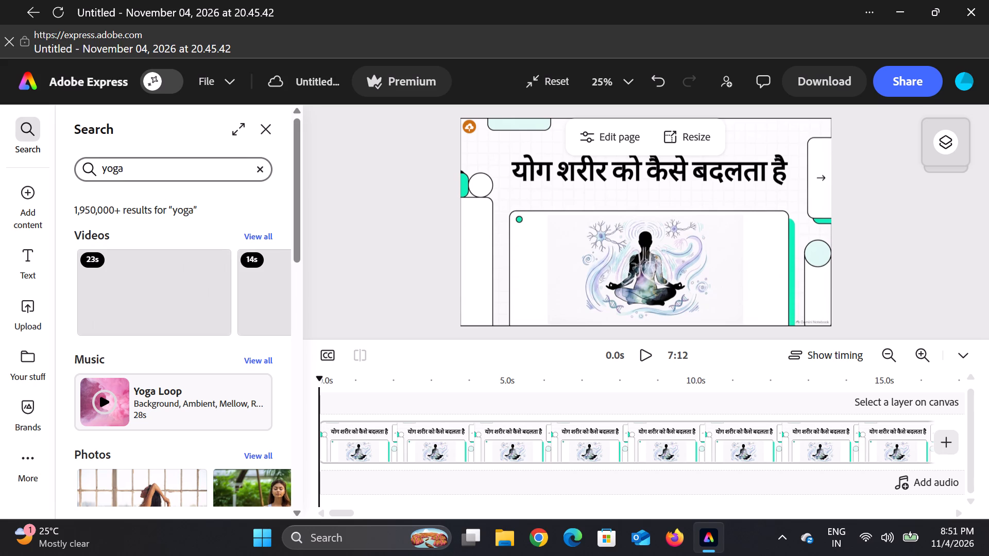
{"action": "scroll", "coordinate": [187, 267], "scroll_direction": "down", "scroll_amount": 4}
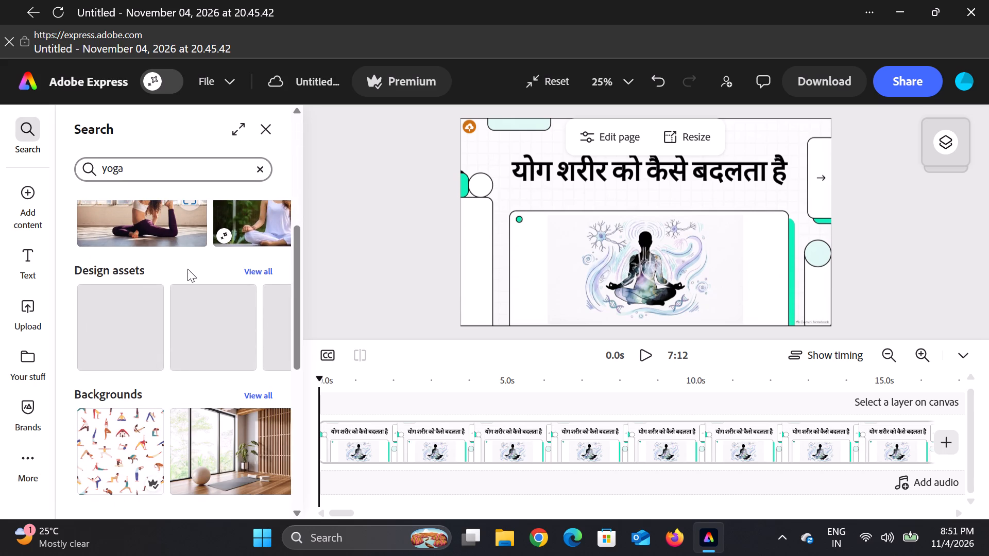
{"action": "scroll", "coordinate": [200, 290], "scroll_direction": "down", "scroll_amount": 2}
{"action": "scroll", "coordinate": [200, 290], "scroll_direction": "up", "scroll_amount": 2}
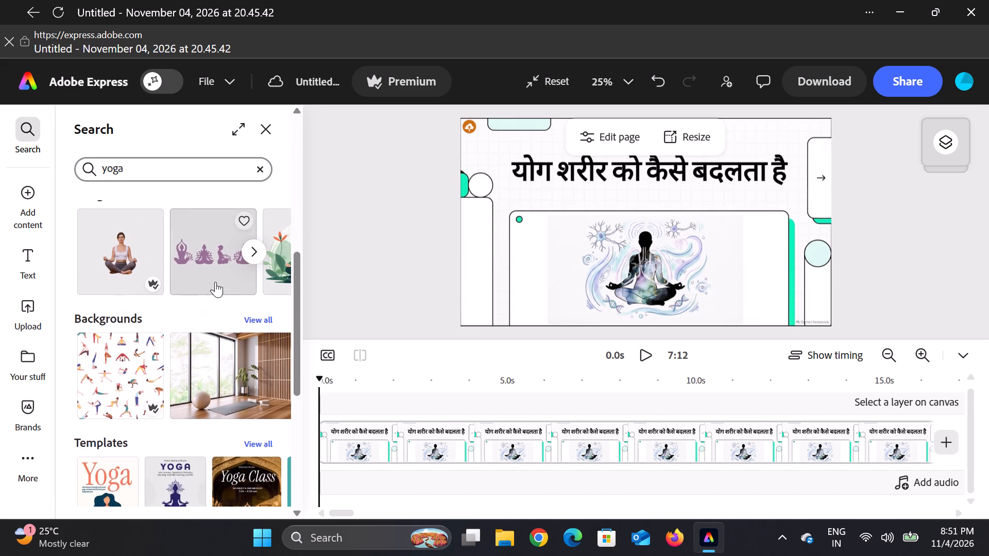
{"action": "left_click", "coordinate": [260, 324]}
{"action": "left_click", "coordinate": [260, 324]}
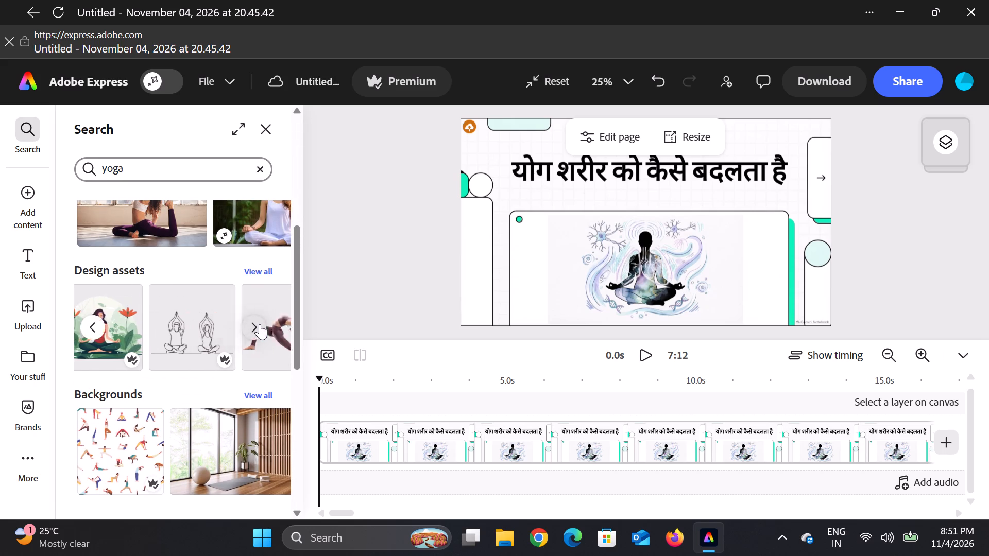
Search the content library for "yoga thambnail".
{"action": "left_click", "coordinate": [163, 175]}
{"action": "key", "text": "space"}
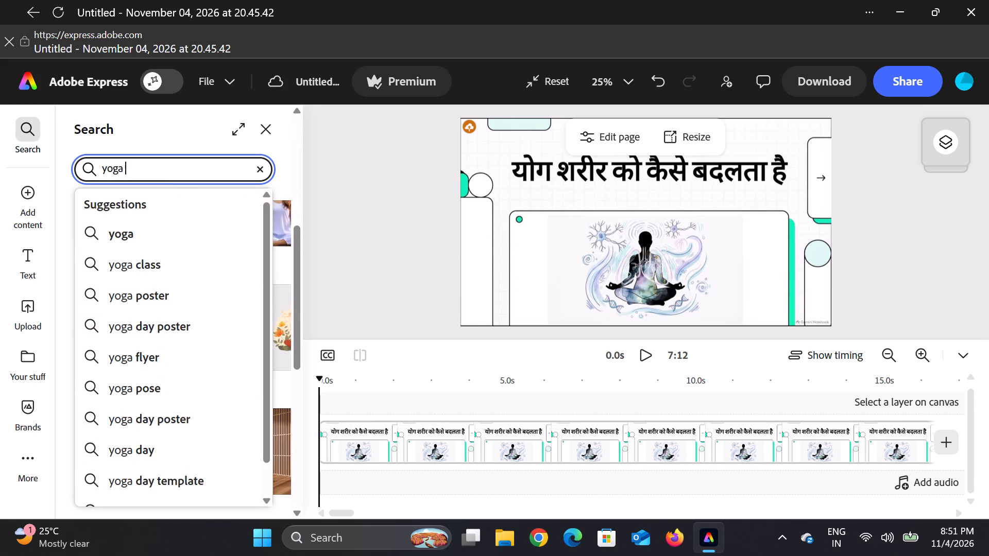
{"action": "type", "text": "tham"}
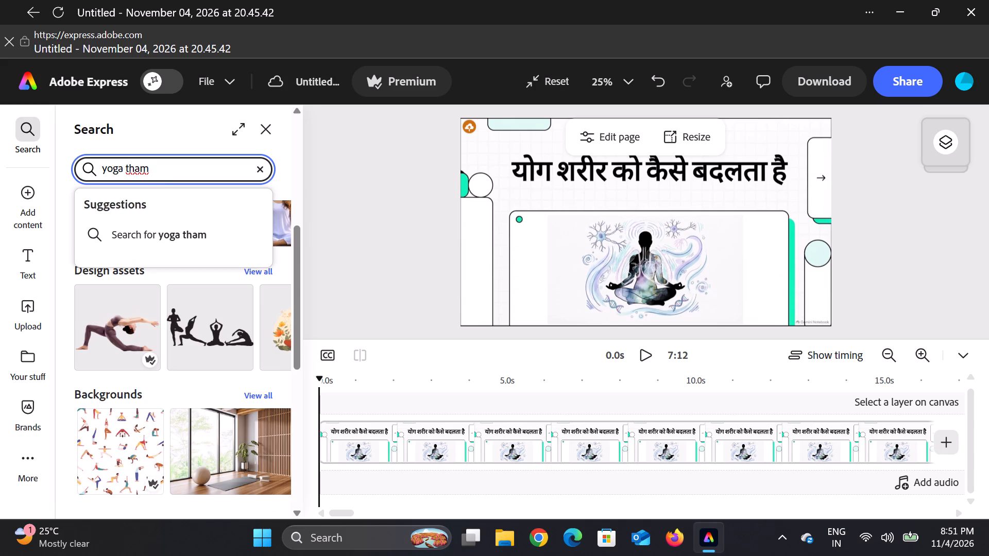
{"action": "key", "text": "BackSpace"}
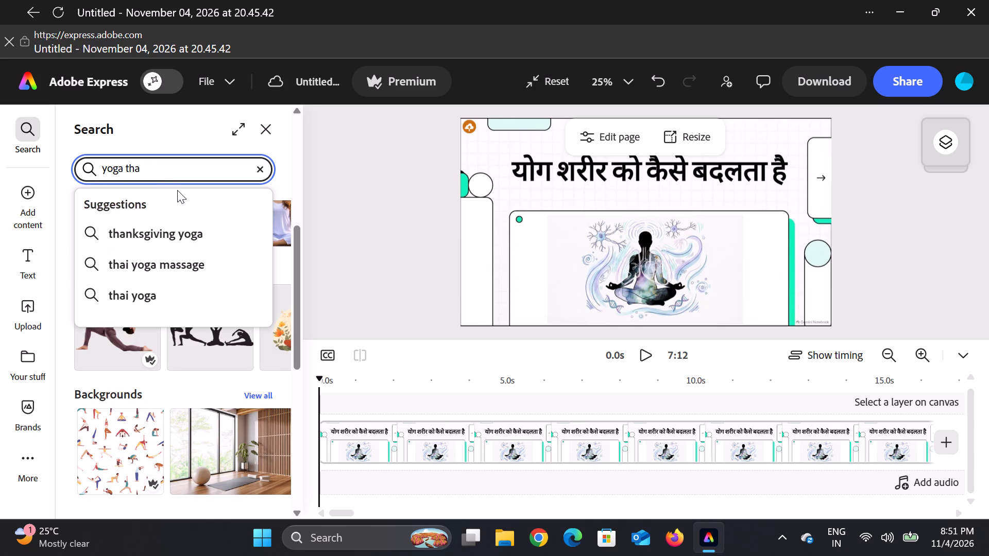
{"action": "type", "text": "mb"}
{"action": "type", "text": "na"}
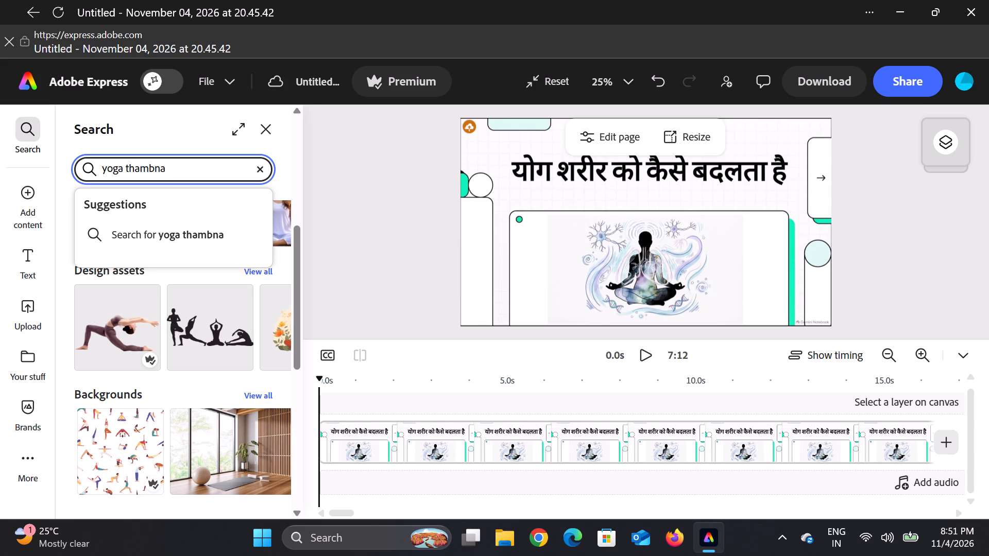
{"action": "type", "text": "il"}
{"action": "key", "text": "Return"}
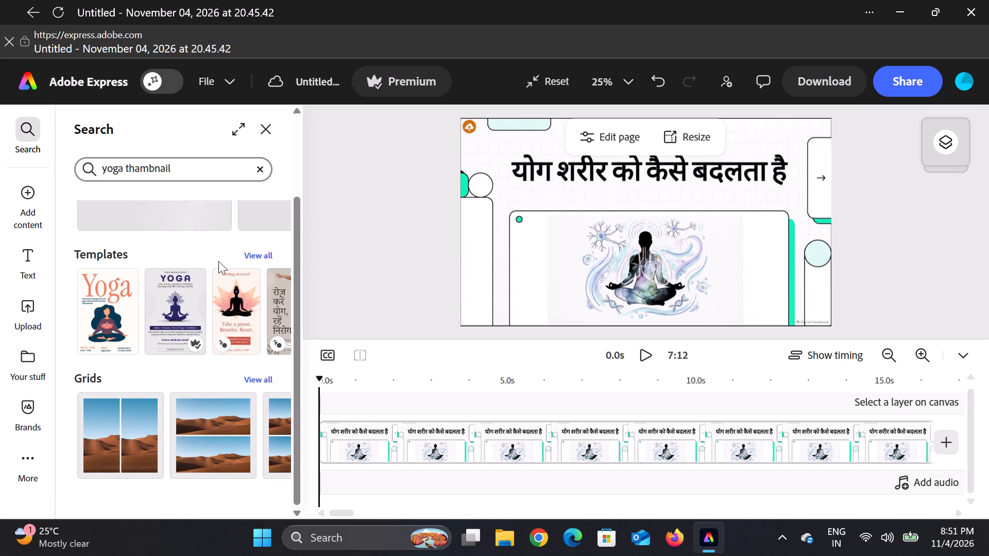
Look through the photos, templates and grids found for "yoga thambnail" for a suitable thumbnail.
{"action": "scroll", "coordinate": [208, 281], "scroll_direction": "down", "scroll_amount": 3}
{"action": "scroll", "coordinate": [180, 257], "scroll_direction": "up", "scroll_amount": 2}
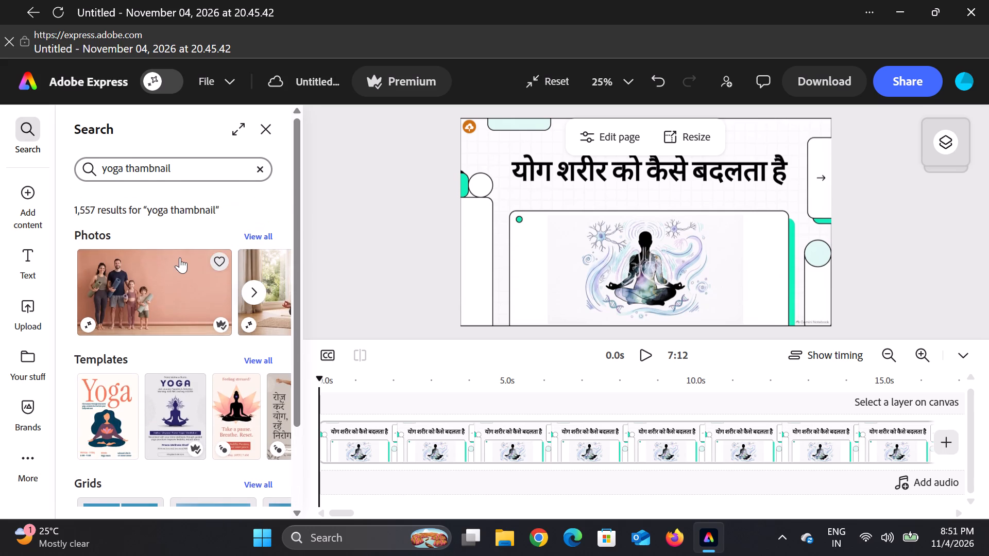
{"action": "scroll", "coordinate": [180, 258], "scroll_direction": "down", "scroll_amount": 8}
{"action": "scroll", "coordinate": [185, 268], "scroll_direction": "up", "scroll_amount": 4}
{"action": "left_click", "coordinate": [256, 287]}
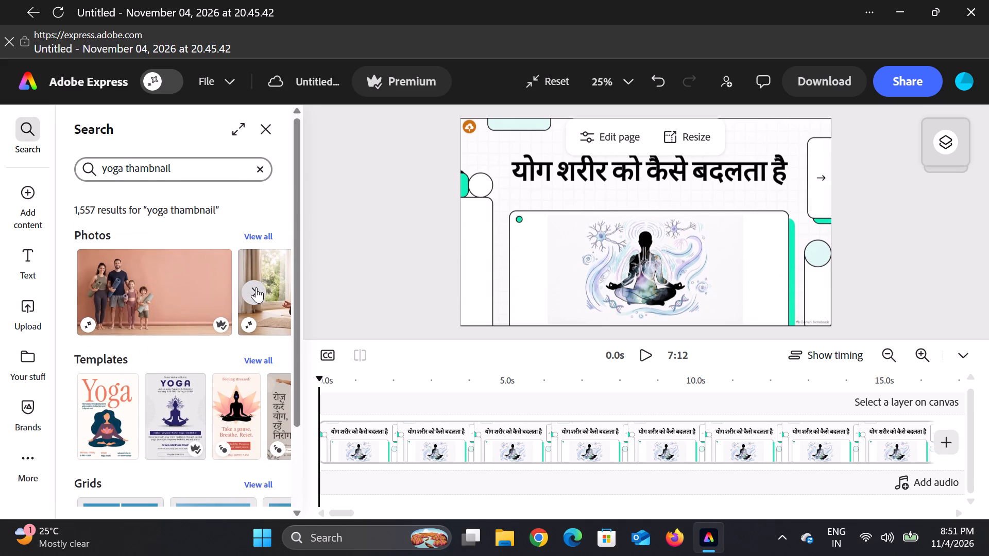
{"action": "double_click", "coordinate": [256, 287]}
{"action": "scroll", "coordinate": [233, 301], "scroll_direction": "down", "scroll_amount": 8}
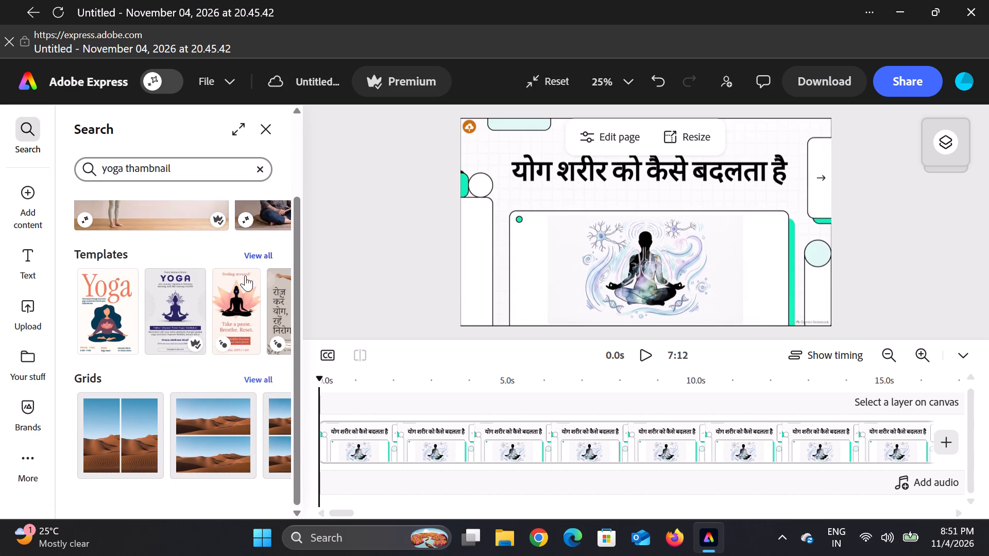
{"action": "scroll", "coordinate": [193, 184], "scroll_direction": "up", "scroll_amount": 5}
Correct the search term and search the content library for "yoga thumbnail".
{"action": "left_click", "coordinate": [184, 169]}
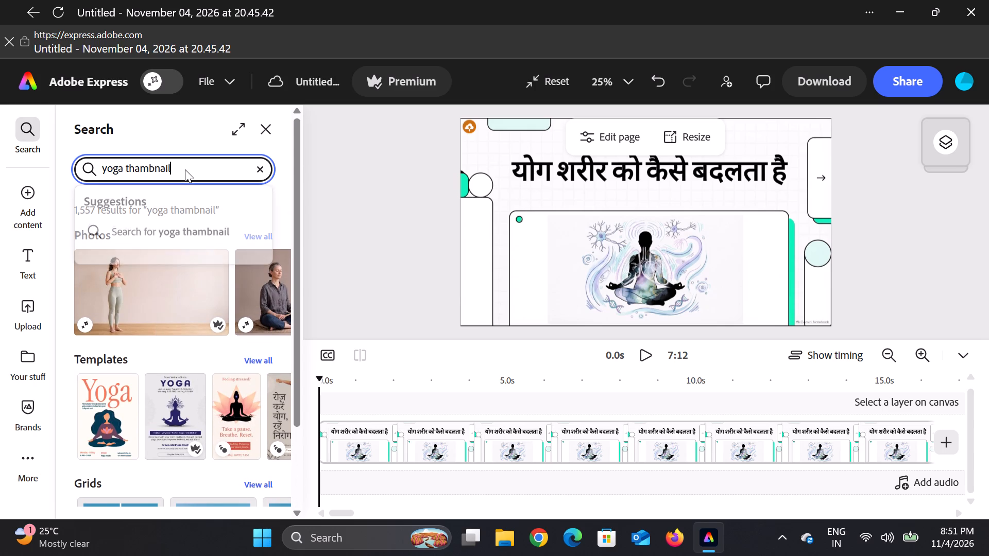
{"action": "key", "text": "BackSpace"}
{"action": "key", "text": "BackSpace"}
{"action": "key", "text": "BackSpace"}
{"action": "key", "text": "BackSpace"}
{"action": "key", "text": "BackSpace"}
{"action": "key", "text": "BackSpace"}
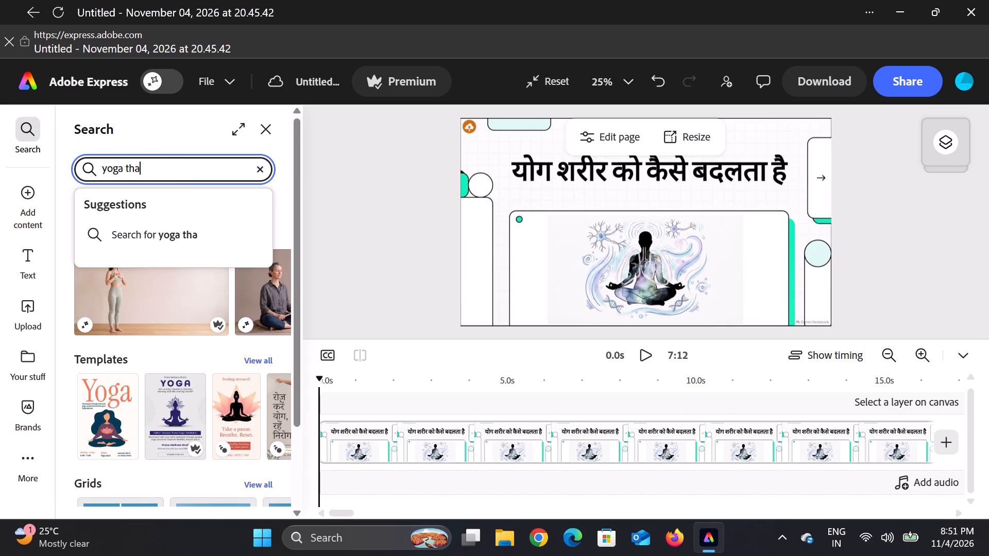
{"action": "key", "text": "BackSpace"}
{"action": "key", "text": "BackSpace"}
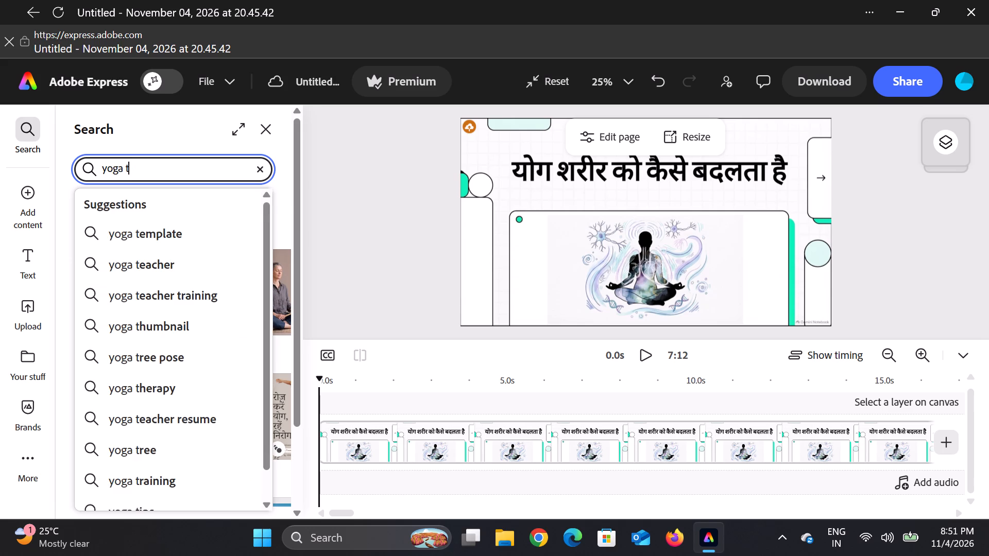
{"action": "key", "text": "h"}
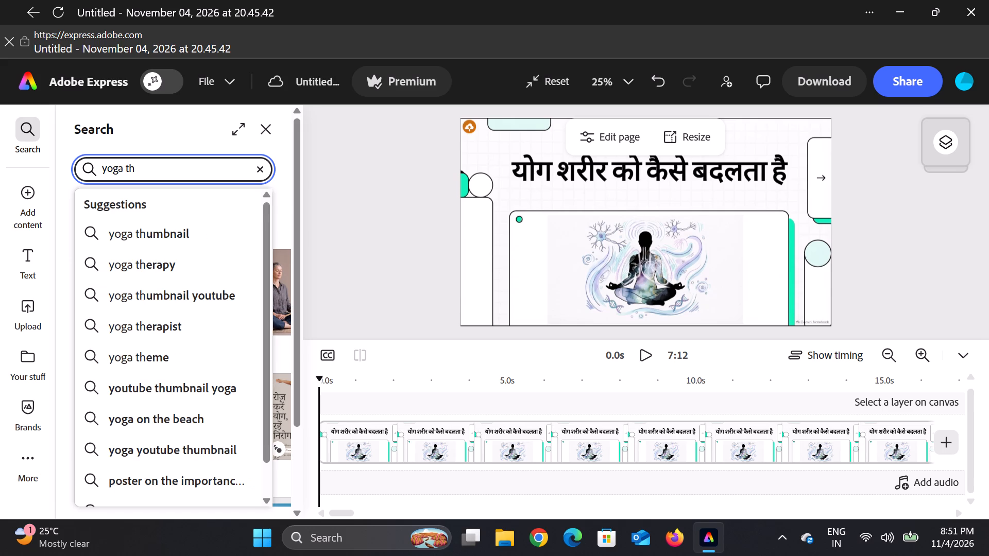
{"action": "type", "text": "um"}
{"action": "left_click", "coordinate": [140, 236]}
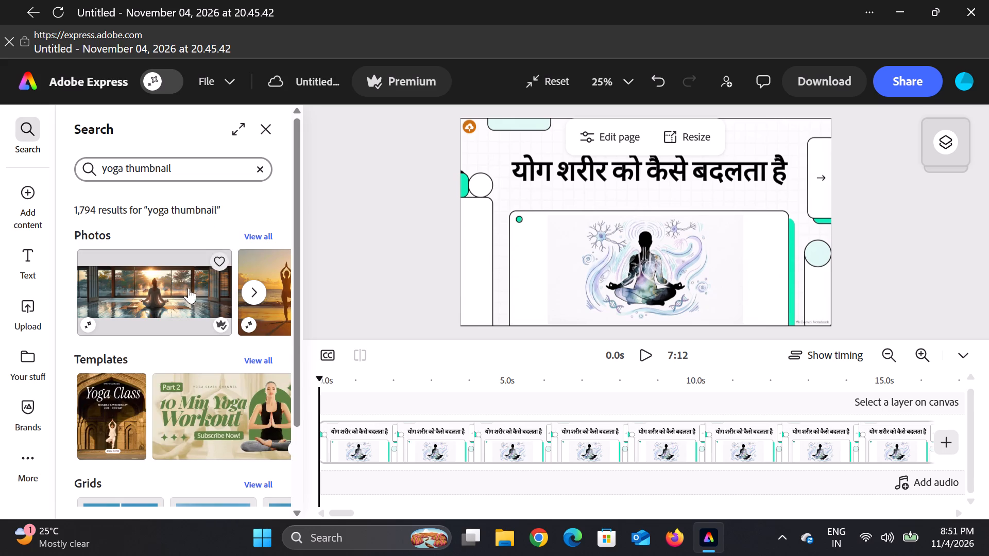
Browse the "yoga thumbnail" photos forward and back towards the sunset beach yoga photo, comparing candidates for the thumbnail.
{"action": "left_click", "coordinate": [249, 293]}
{"action": "left_click", "coordinate": [249, 293]}
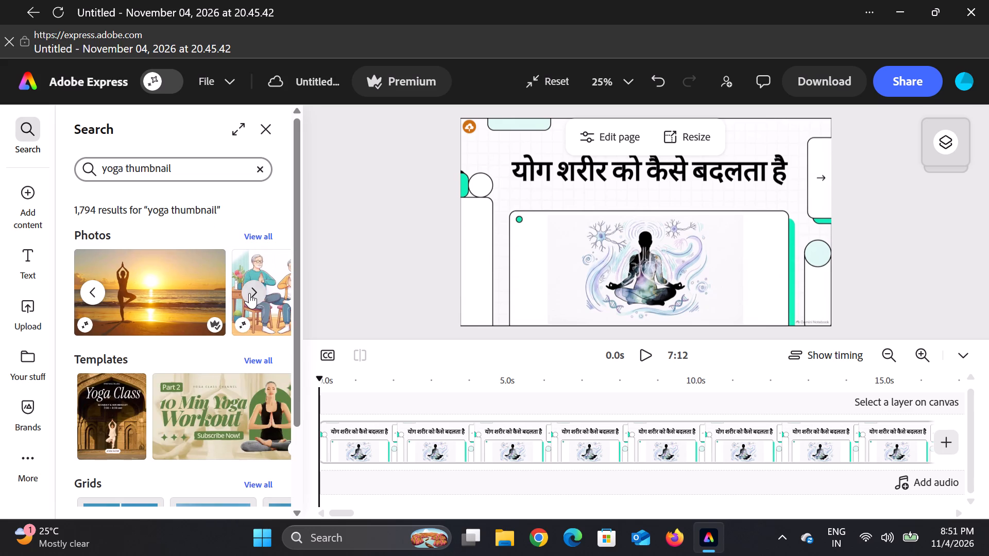
{"action": "left_click", "coordinate": [249, 293]}
{"action": "left_click", "coordinate": [249, 293]}
{"action": "left_click", "coordinate": [249, 293]}
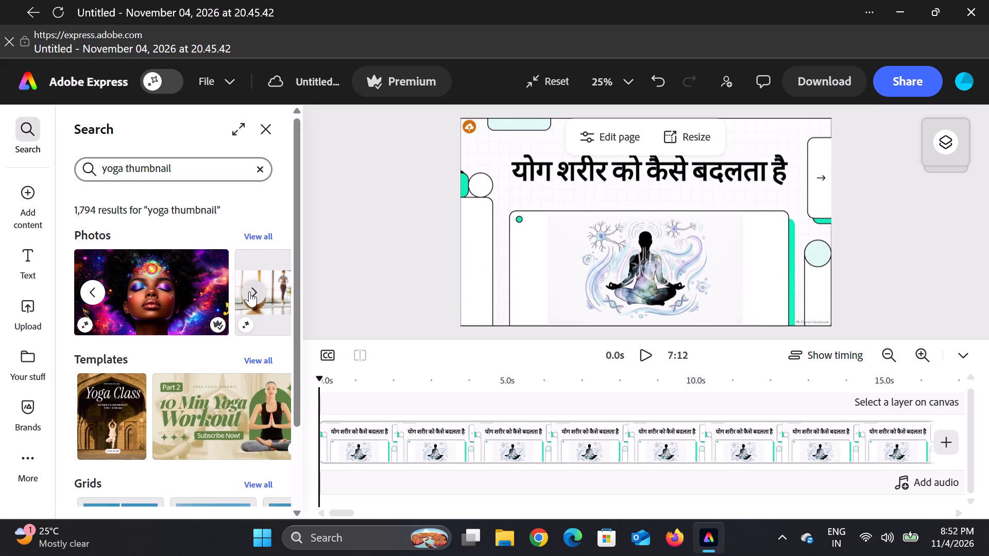
{"action": "left_click", "coordinate": [249, 291]}
{"action": "left_click", "coordinate": [249, 291]}
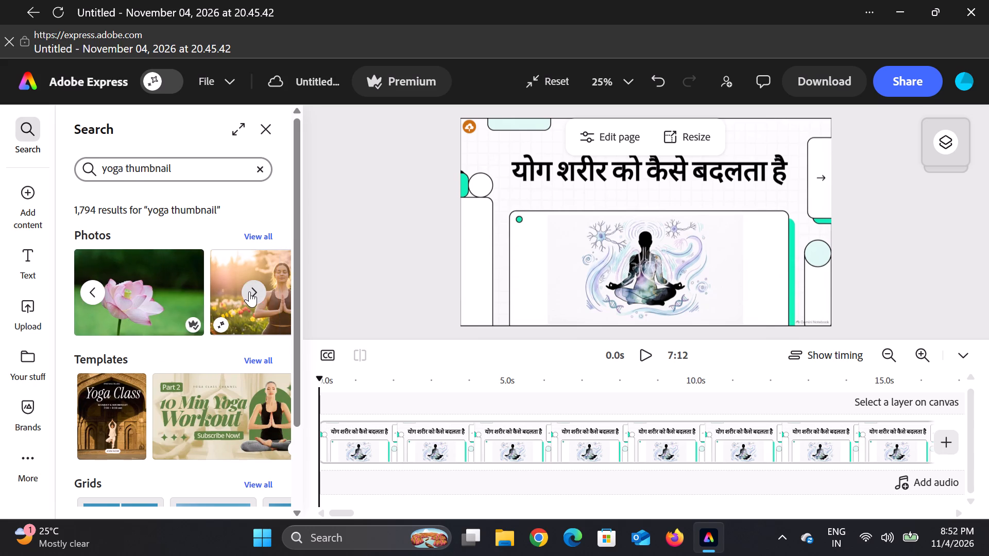
{"action": "left_click", "coordinate": [249, 291]}
{"action": "left_click", "coordinate": [249, 291]}
{"action": "left_click", "coordinate": [249, 291]}
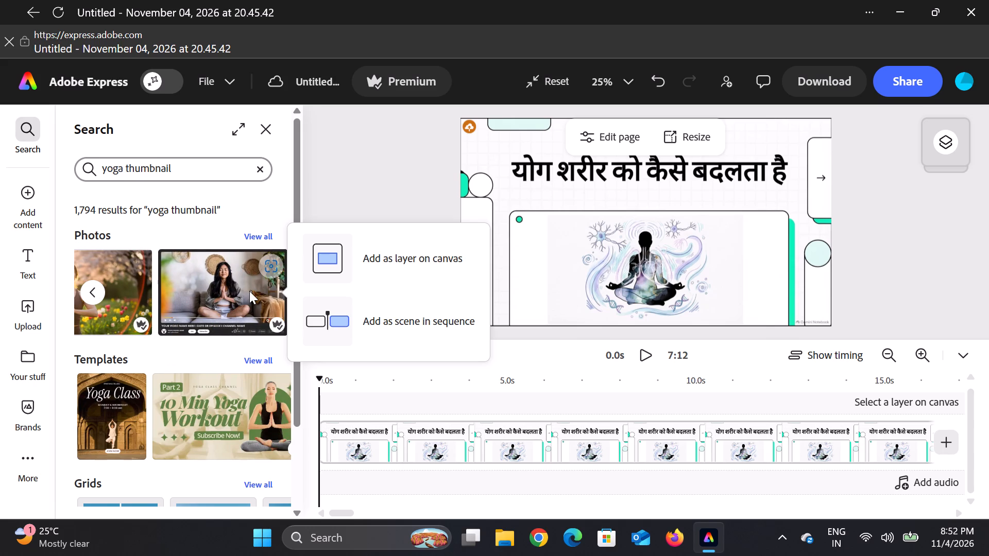
{"action": "left_click", "coordinate": [92, 290]}
{"action": "triple_click", "coordinate": [92, 290]}
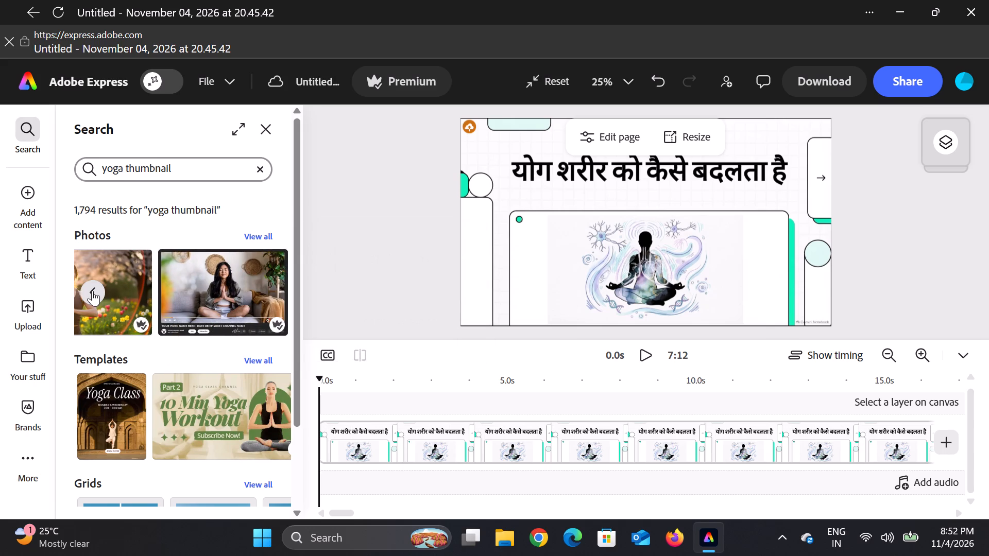
{"action": "triple_click", "coordinate": [92, 290]}
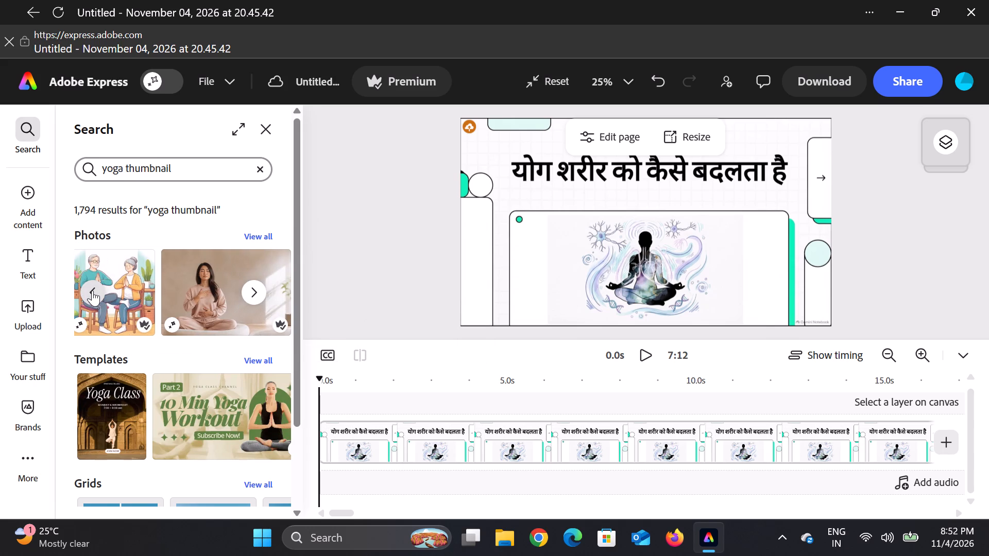
{"action": "left_click", "coordinate": [92, 290]}
{"action": "left_click", "coordinate": [92, 290]}
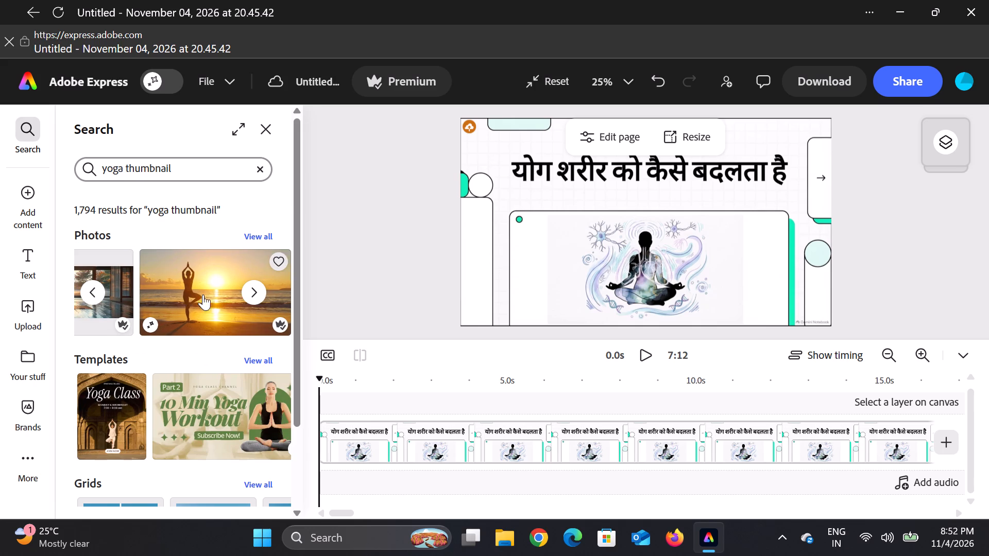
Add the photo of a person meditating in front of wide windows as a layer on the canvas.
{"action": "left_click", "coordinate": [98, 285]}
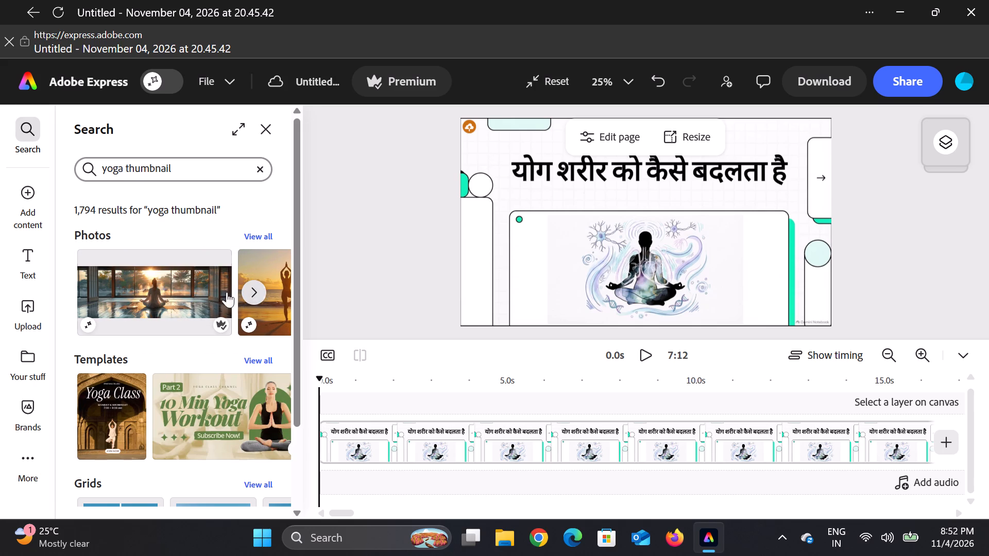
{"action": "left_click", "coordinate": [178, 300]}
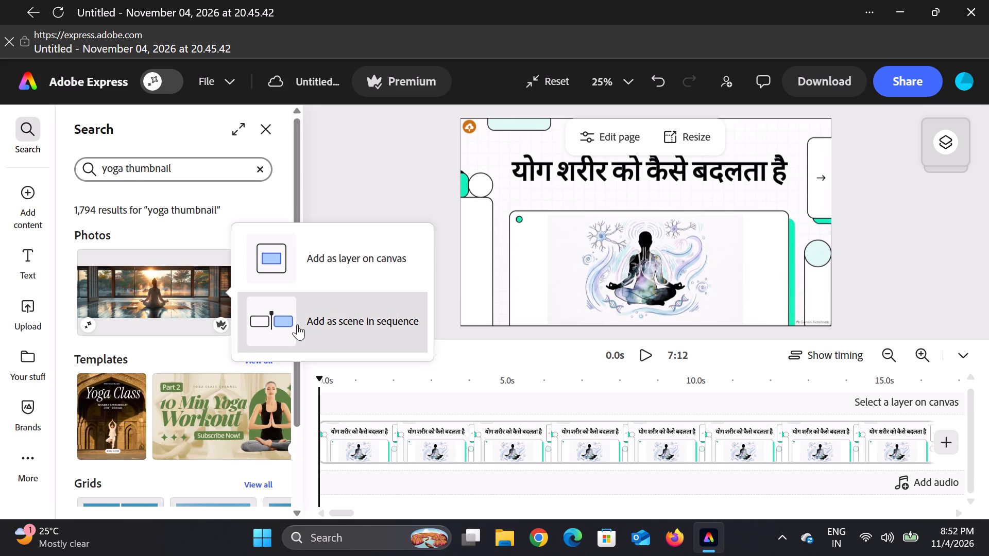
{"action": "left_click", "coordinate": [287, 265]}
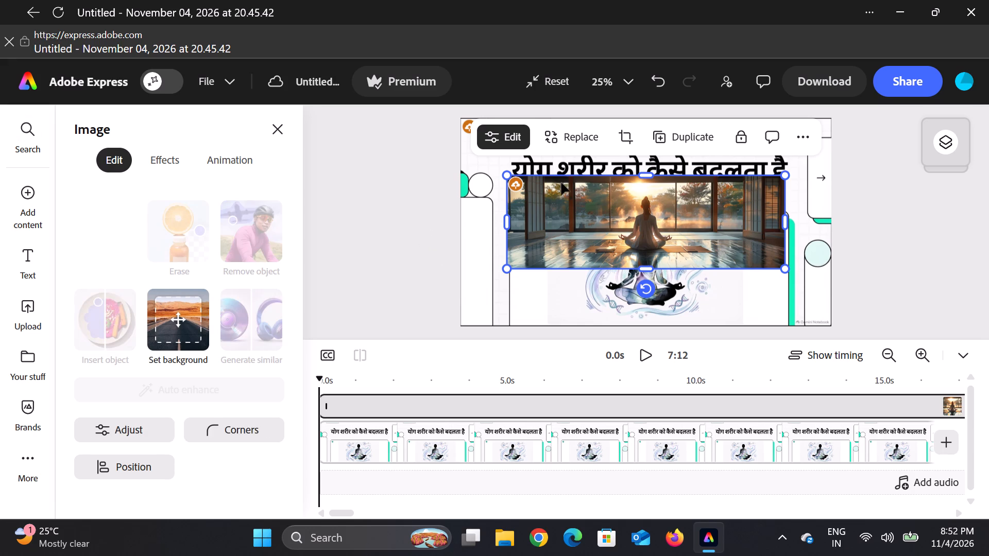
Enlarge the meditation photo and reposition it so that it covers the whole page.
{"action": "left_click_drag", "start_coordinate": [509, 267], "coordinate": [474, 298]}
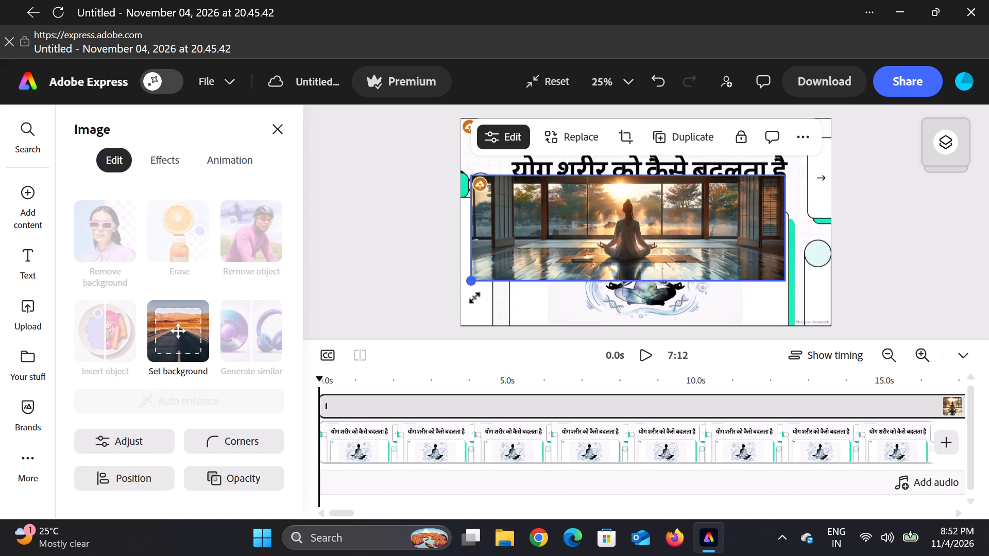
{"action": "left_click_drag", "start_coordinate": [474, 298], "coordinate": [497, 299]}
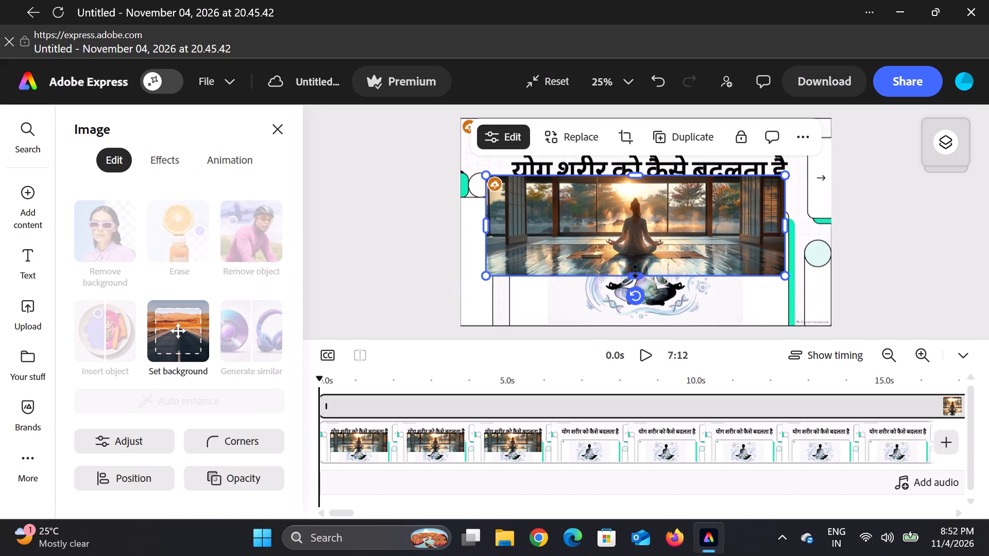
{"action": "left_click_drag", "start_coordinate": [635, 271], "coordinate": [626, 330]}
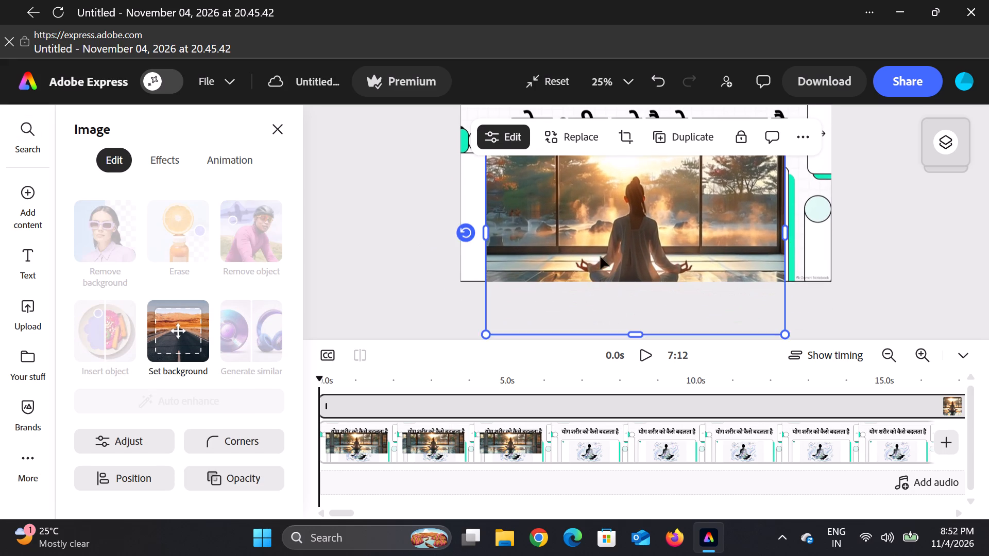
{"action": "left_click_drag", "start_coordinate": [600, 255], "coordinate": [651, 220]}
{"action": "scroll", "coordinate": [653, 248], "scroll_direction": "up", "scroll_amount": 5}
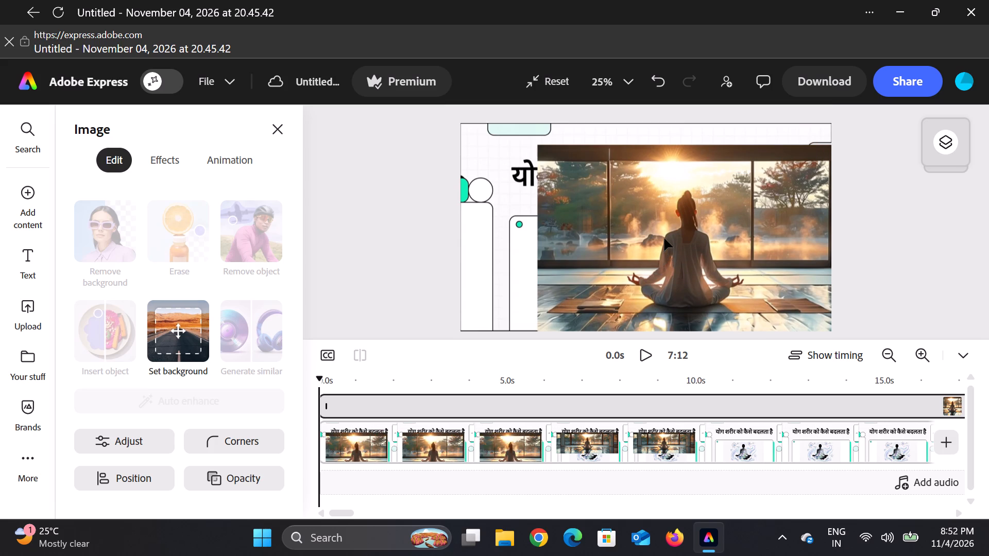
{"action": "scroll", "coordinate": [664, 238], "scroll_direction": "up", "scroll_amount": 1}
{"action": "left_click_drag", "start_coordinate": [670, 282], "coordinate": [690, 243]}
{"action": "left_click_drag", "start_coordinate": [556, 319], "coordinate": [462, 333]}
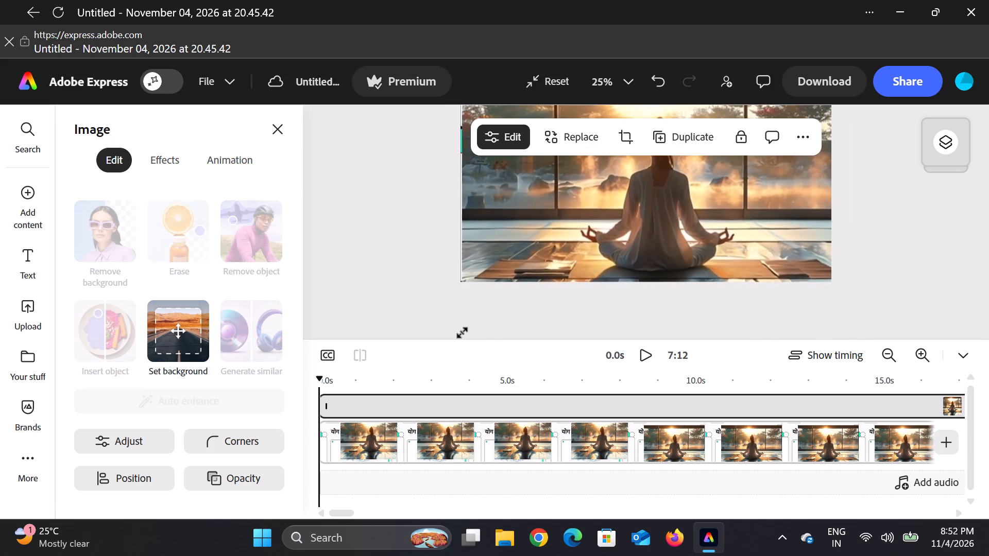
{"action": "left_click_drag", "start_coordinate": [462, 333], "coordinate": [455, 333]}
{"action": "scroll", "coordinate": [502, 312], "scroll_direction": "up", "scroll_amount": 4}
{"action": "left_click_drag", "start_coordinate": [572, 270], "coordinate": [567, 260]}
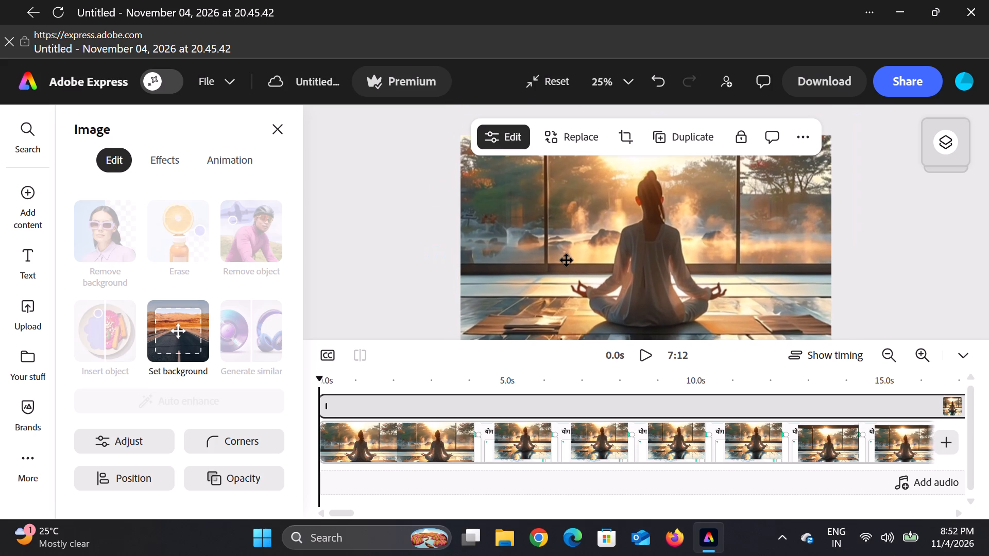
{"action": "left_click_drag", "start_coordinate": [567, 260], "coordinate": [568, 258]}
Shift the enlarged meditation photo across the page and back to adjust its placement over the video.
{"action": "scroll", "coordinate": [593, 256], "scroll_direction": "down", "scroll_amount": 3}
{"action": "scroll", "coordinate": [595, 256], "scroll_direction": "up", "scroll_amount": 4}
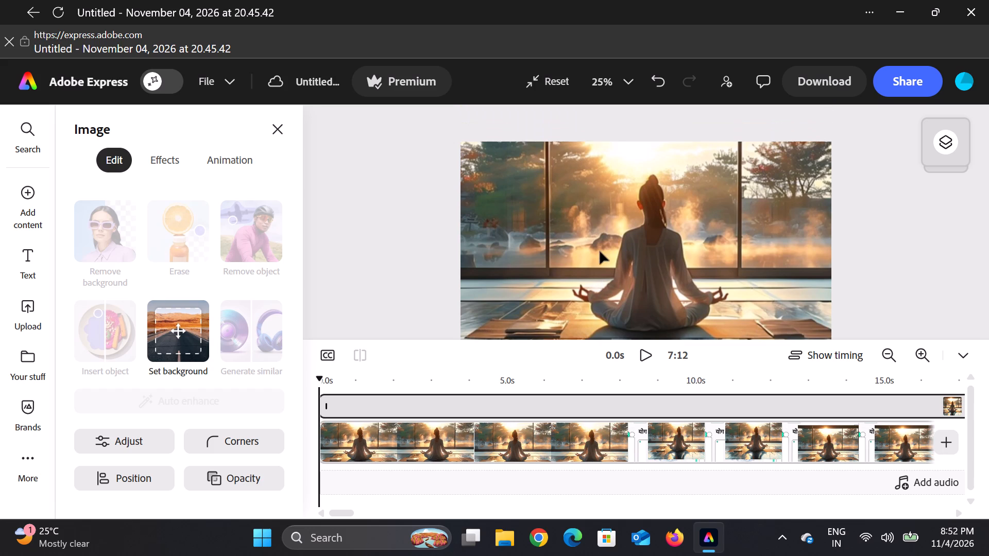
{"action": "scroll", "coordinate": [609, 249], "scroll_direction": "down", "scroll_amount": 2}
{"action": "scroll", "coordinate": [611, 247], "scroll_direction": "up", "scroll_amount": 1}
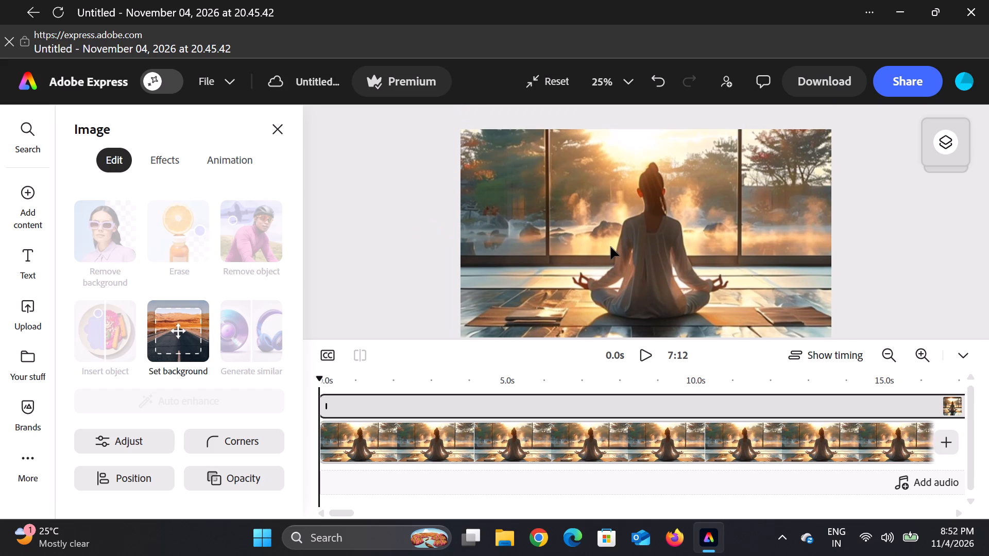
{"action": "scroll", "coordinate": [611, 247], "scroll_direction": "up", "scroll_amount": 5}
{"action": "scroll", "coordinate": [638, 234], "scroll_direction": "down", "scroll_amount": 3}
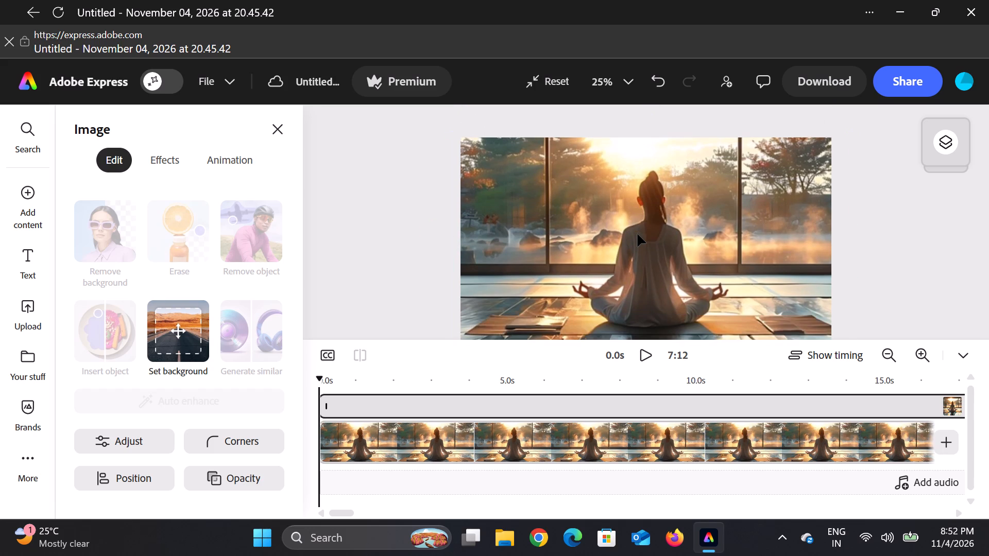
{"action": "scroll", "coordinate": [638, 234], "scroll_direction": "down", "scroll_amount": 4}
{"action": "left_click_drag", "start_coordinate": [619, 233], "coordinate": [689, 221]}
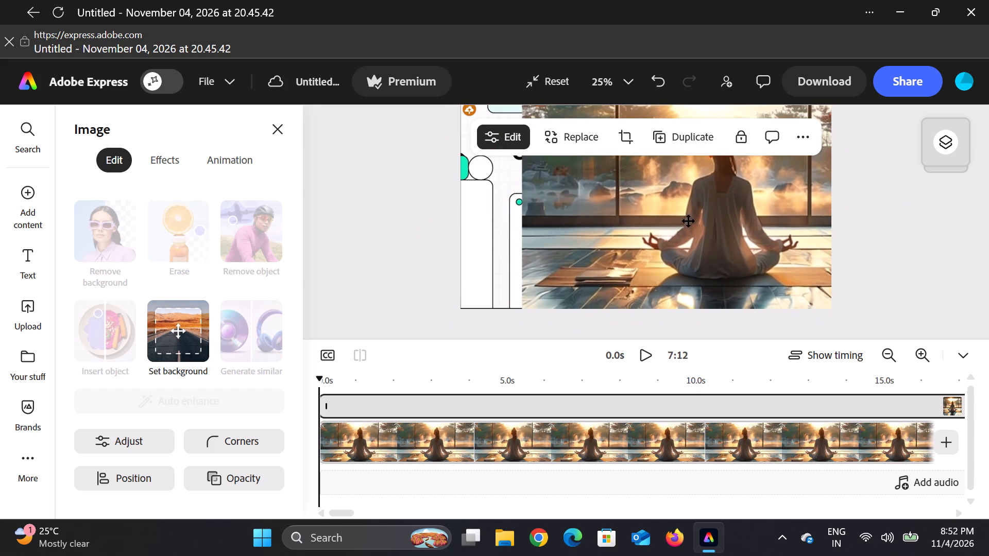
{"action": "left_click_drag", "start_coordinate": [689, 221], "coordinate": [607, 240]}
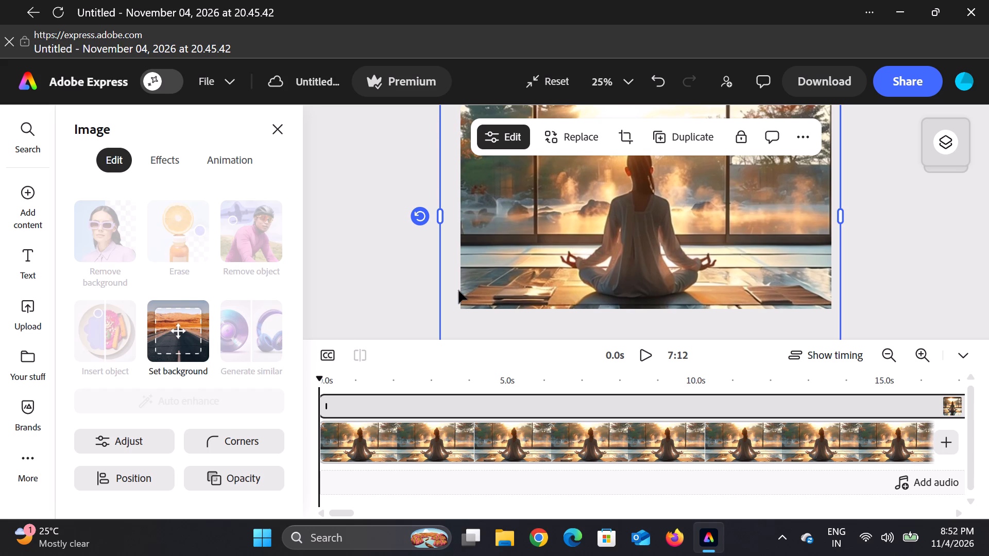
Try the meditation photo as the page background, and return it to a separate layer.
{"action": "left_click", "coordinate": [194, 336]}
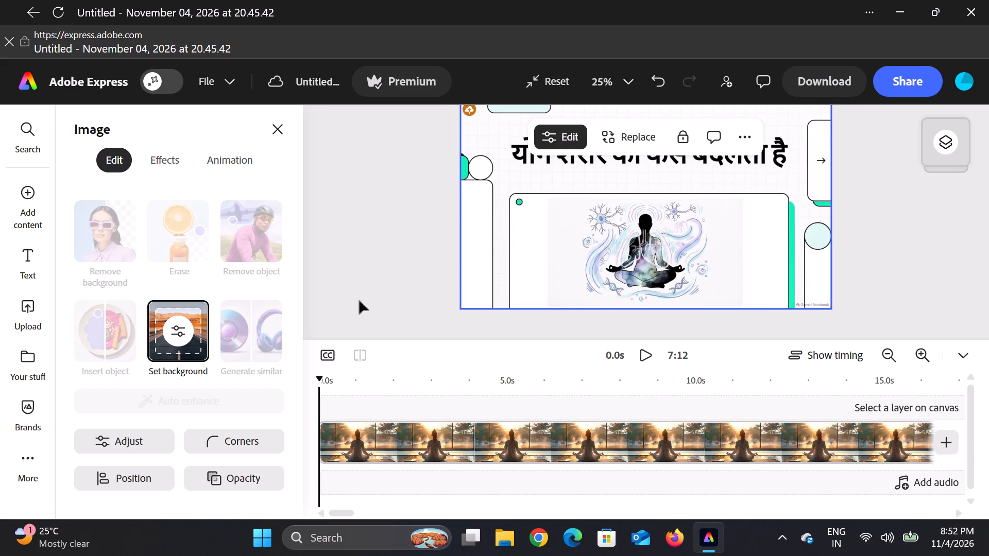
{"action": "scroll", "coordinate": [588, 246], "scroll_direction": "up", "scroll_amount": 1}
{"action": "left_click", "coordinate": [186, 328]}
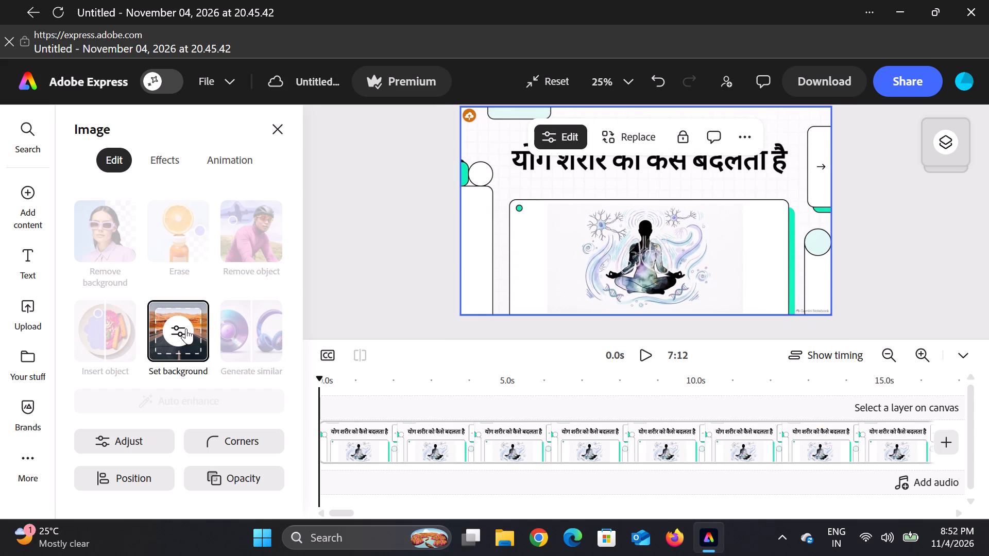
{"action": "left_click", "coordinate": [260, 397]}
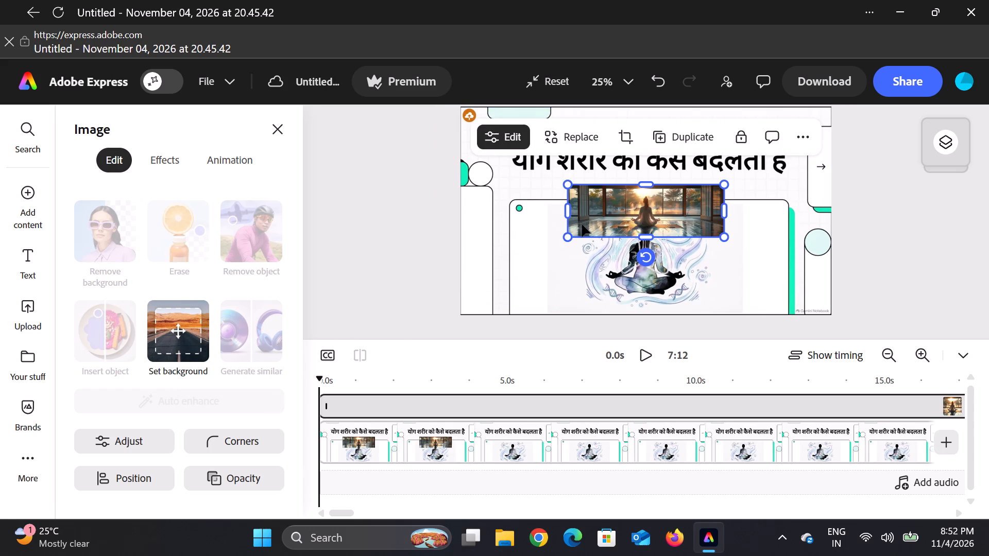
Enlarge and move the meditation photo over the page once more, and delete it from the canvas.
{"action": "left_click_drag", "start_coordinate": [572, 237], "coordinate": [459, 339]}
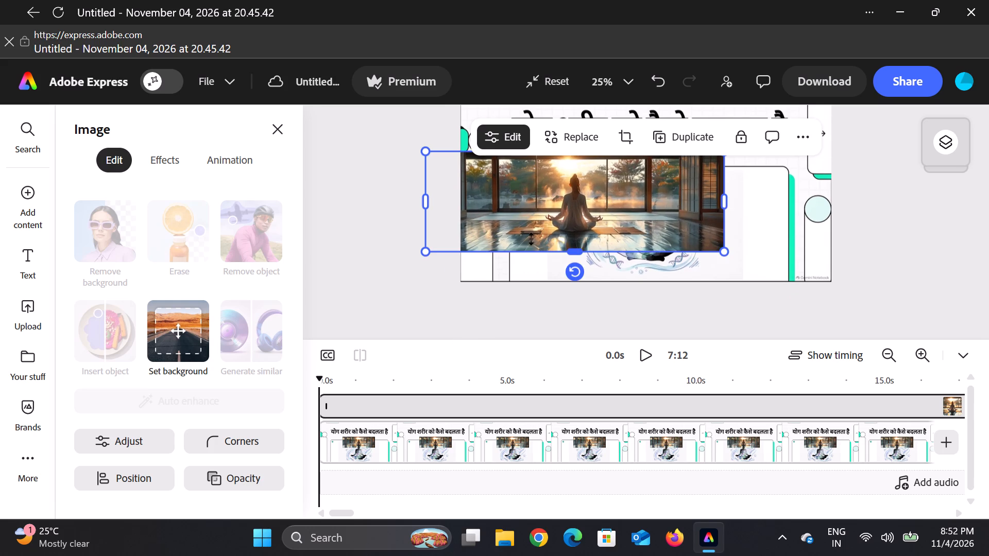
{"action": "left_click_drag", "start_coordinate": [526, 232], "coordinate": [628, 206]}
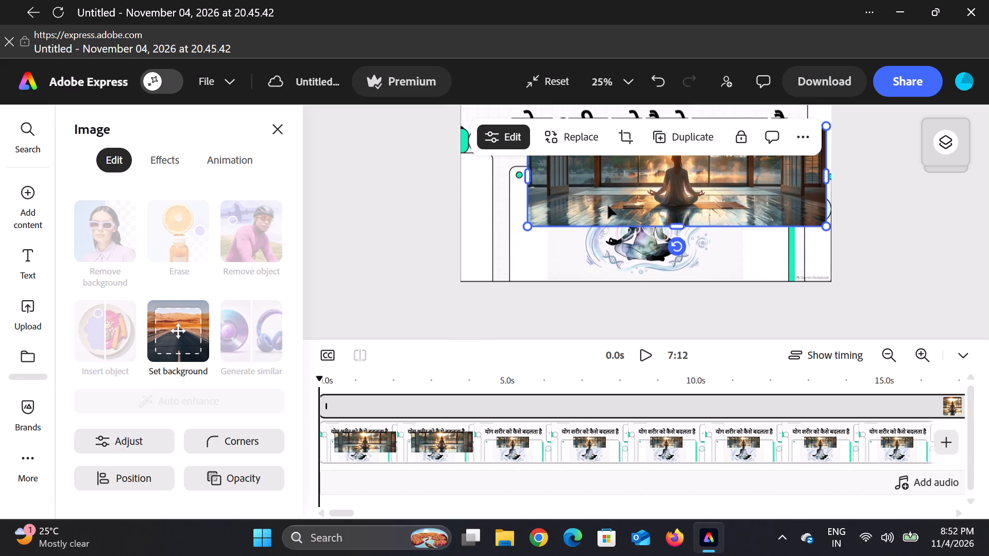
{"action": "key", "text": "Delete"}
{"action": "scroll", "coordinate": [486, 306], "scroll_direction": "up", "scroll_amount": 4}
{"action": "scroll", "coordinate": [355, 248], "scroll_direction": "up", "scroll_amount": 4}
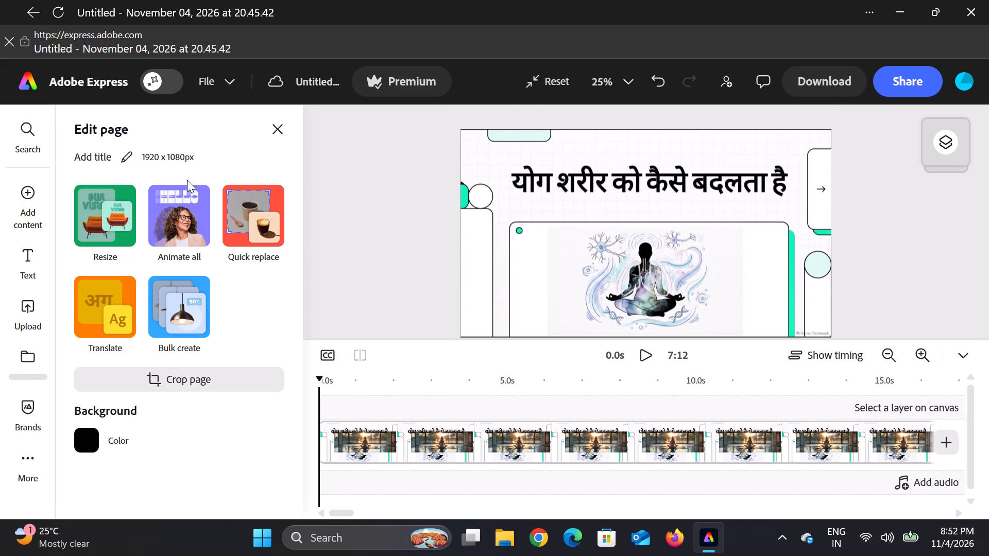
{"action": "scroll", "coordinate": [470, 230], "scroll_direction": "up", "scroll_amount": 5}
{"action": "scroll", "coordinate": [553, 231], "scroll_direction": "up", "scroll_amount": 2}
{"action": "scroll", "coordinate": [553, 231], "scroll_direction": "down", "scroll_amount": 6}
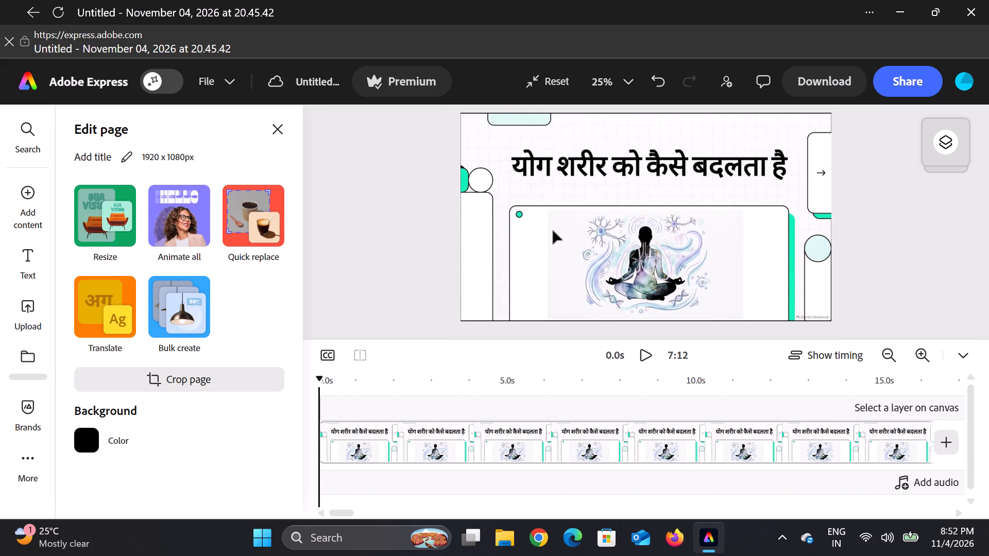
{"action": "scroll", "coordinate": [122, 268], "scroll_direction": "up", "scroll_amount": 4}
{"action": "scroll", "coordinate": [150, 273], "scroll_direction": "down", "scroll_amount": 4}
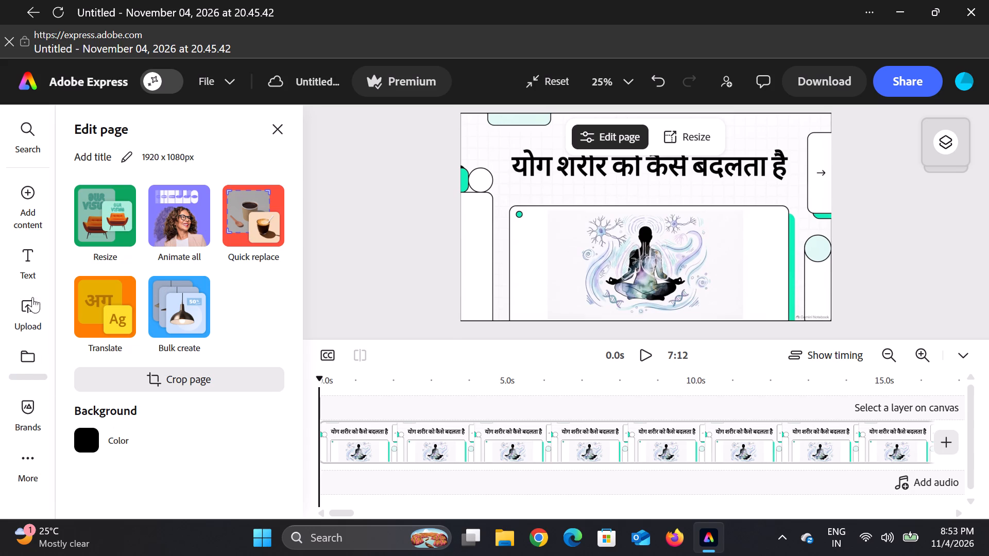
Start a new generative AI image in the Landscape (4:3) size on the canvas.
{"action": "left_click", "coordinate": [20, 237]}
{"action": "left_click", "coordinate": [39, 218]}
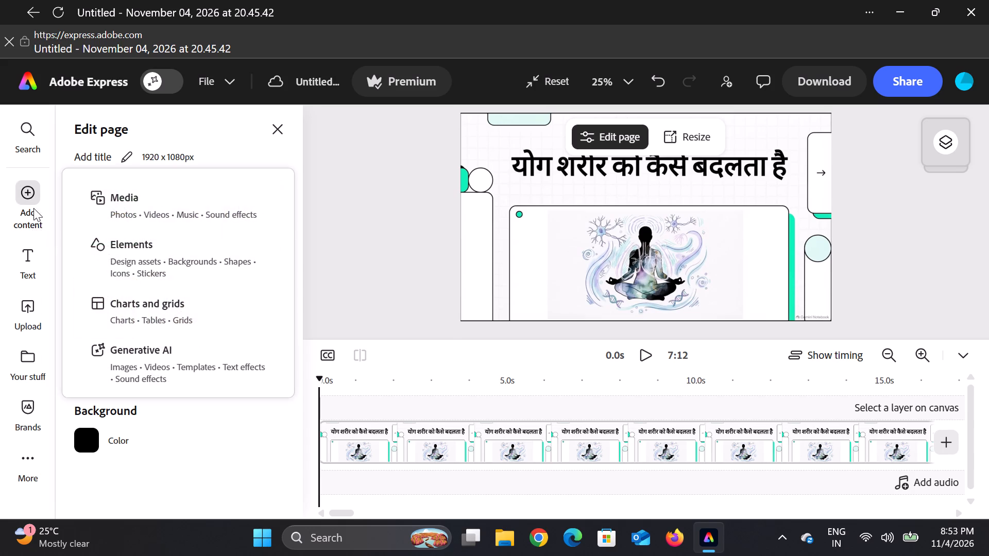
{"action": "left_click", "coordinate": [152, 359]}
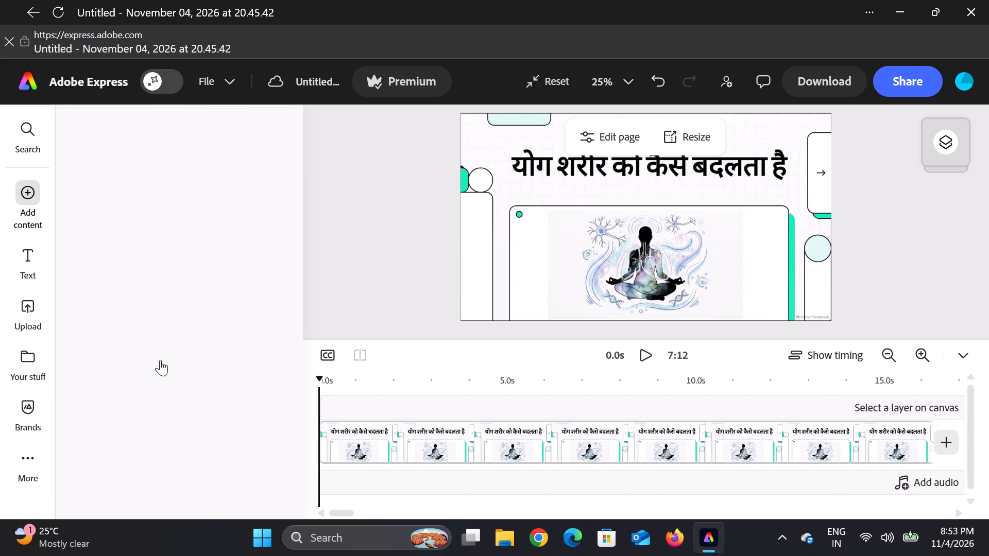
{"action": "scroll", "coordinate": [285, 257], "scroll_direction": "up", "scroll_amount": 3}
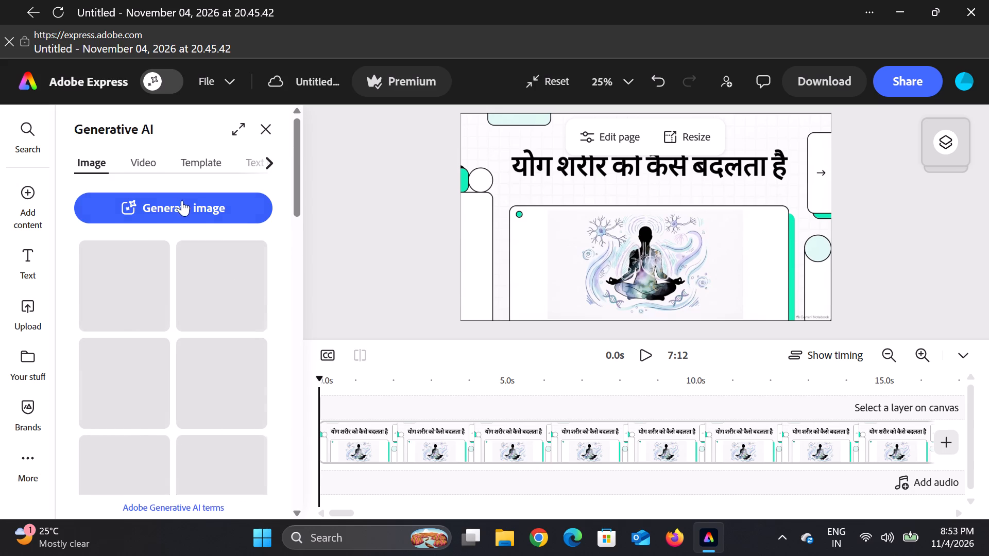
{"action": "left_click", "coordinate": [173, 204]}
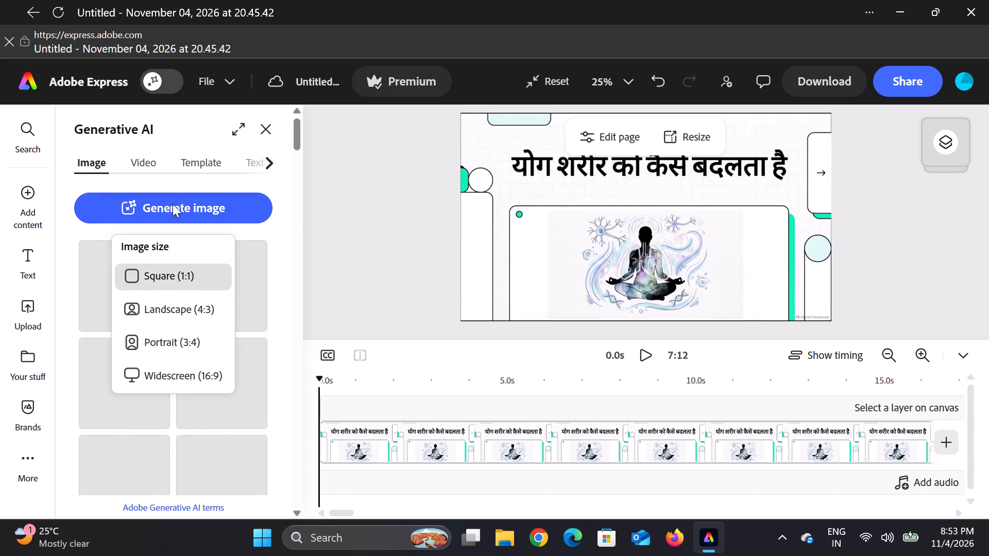
{"action": "left_click", "coordinate": [174, 312]}
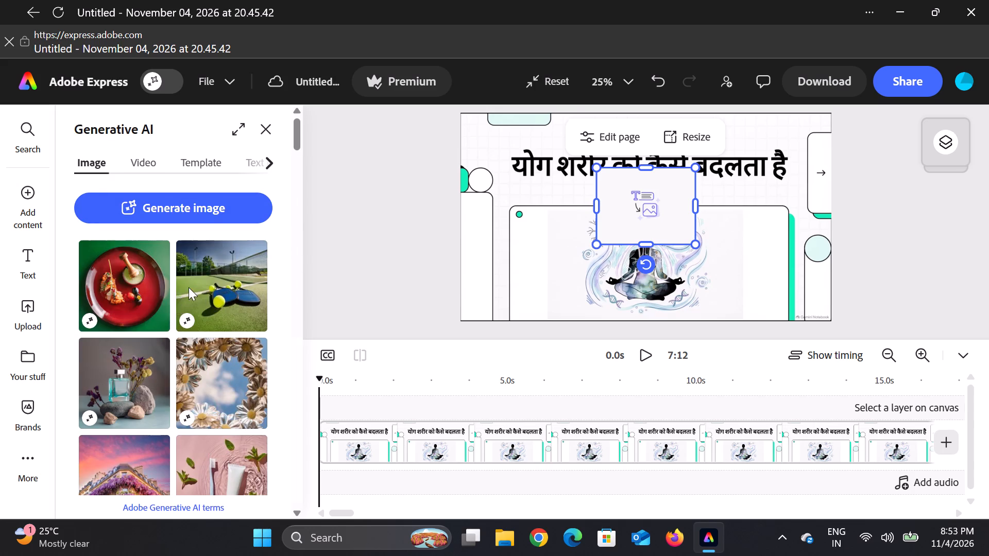
Generate an image with Gemini 3.1 from the prompt "make a thumbnail for yoga title is ' yoga sharir ko kaise badalta hai?".
{"action": "scroll", "coordinate": [221, 335], "scroll_direction": "down", "scroll_amount": 3}
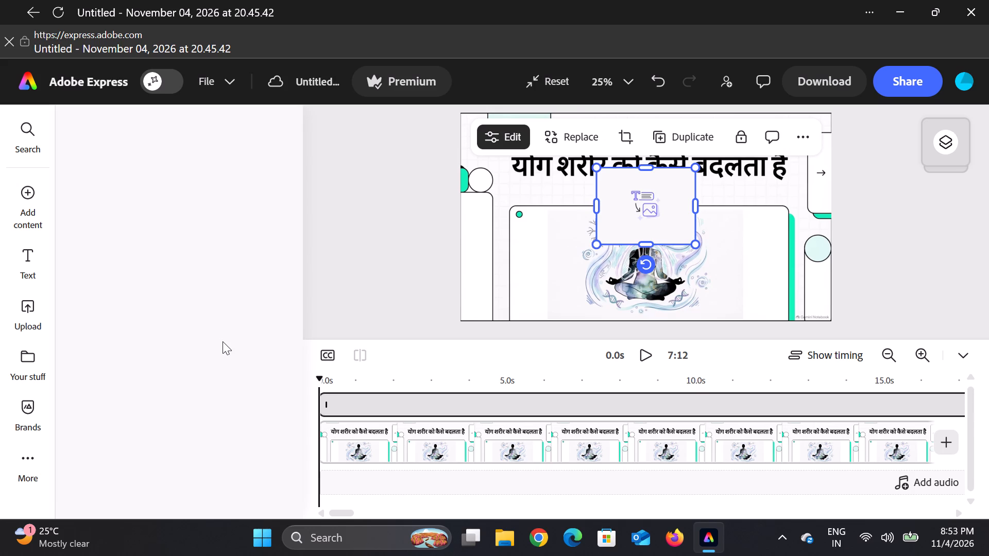
{"action": "scroll", "coordinate": [249, 324], "scroll_direction": "up", "scroll_amount": 1}
{"action": "scroll", "coordinate": [293, 312], "scroll_direction": "up", "scroll_amount": 1}
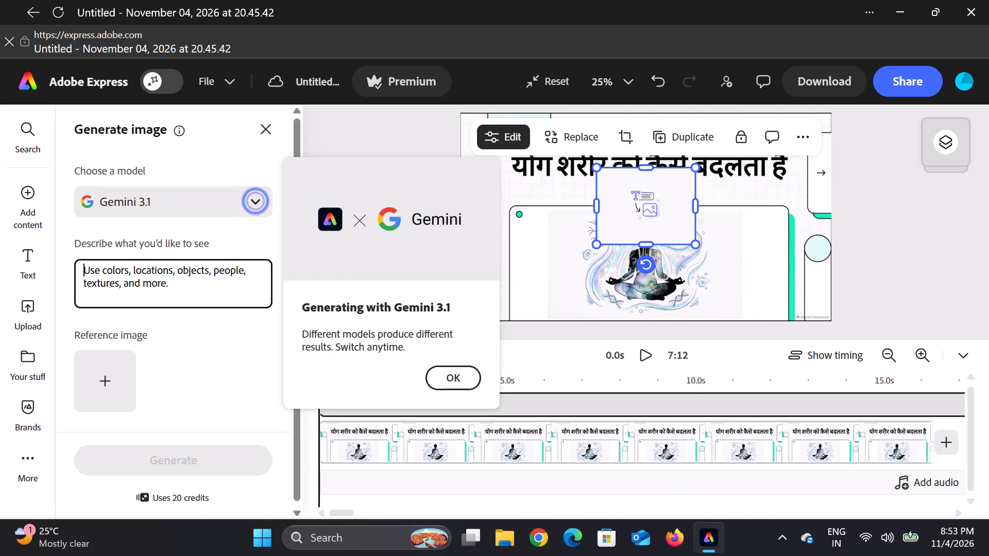
{"action": "left_click", "coordinate": [171, 280]}
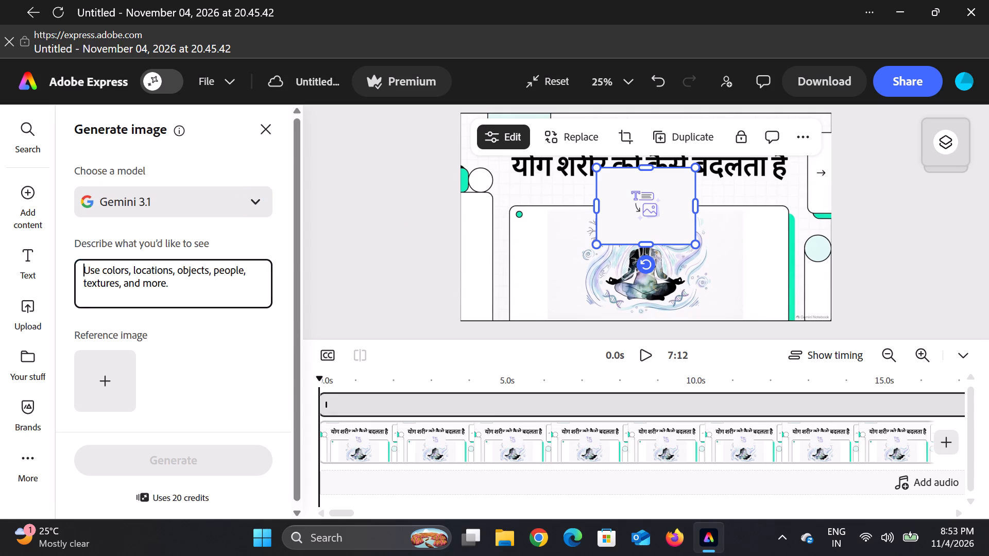
{"action": "type", "text": "make a"}
{"action": "key", "text": "space"}
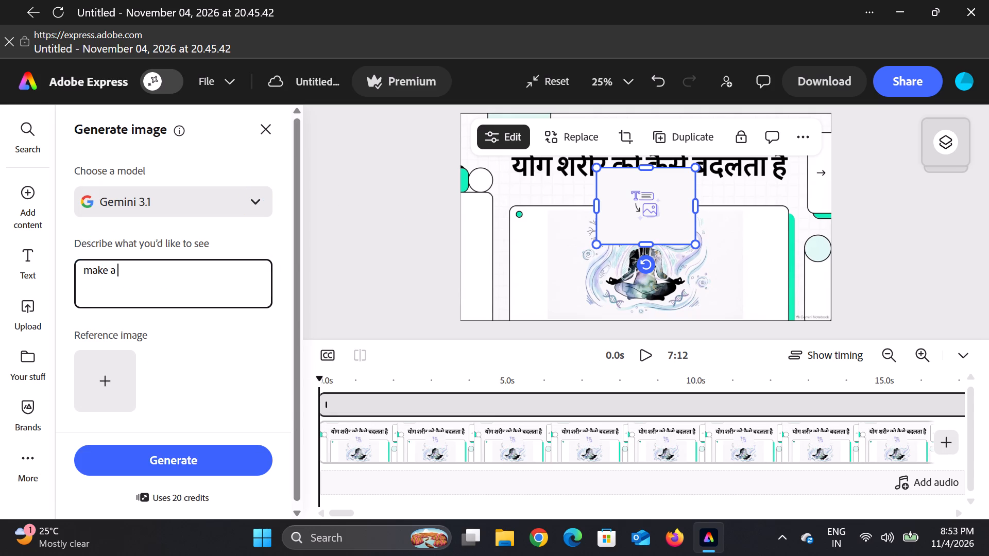
{"action": "type", "text": "thumb"}
{"action": "type", "text": "nail"}
{"action": "key", "text": "space"}
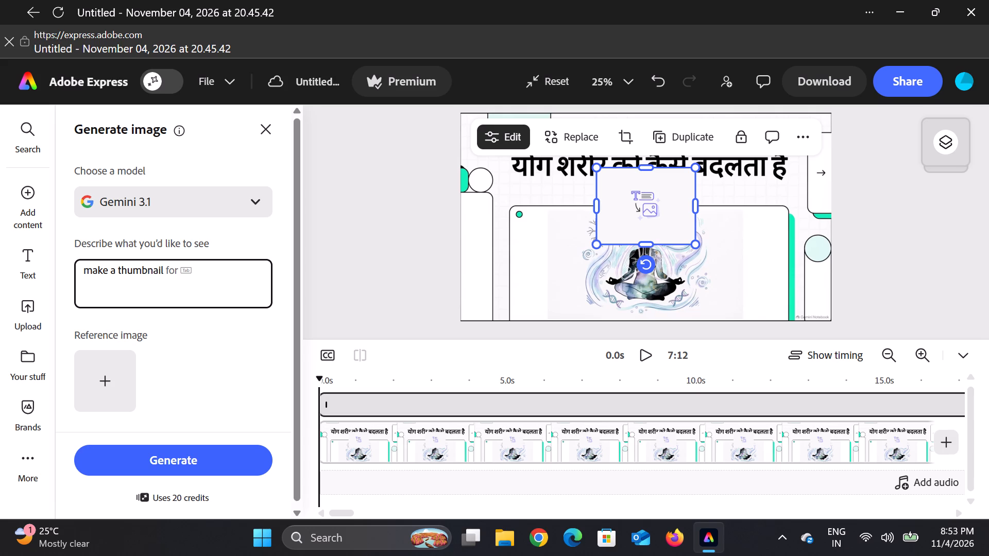
{"action": "type", "text": "for"}
{"action": "key", "text": "space"}
{"action": "type", "text": "yo"}
{"action": "type", "text": "ga"}
{"action": "key", "text": "space"}
{"action": "type", "text": "title is"}
{"action": "key", "text": "space"}
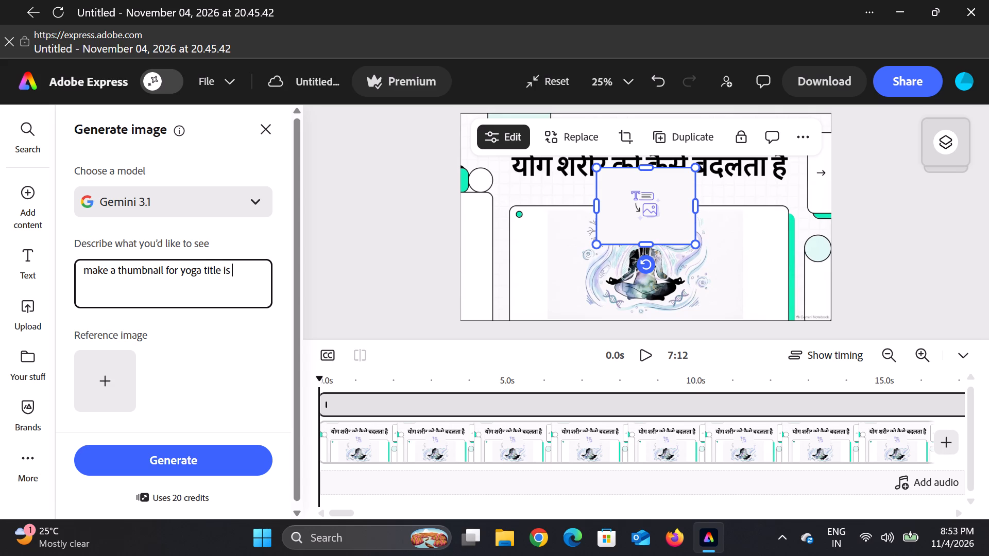
{"action": "type", "text": "'"}
{"action": "key", "text": "space"}
{"action": "type", "text": "yoga"}
{"action": "key", "text": "space"}
{"action": "type", "text": "shairi"}
{"action": "key", "text": "BackSpace"}
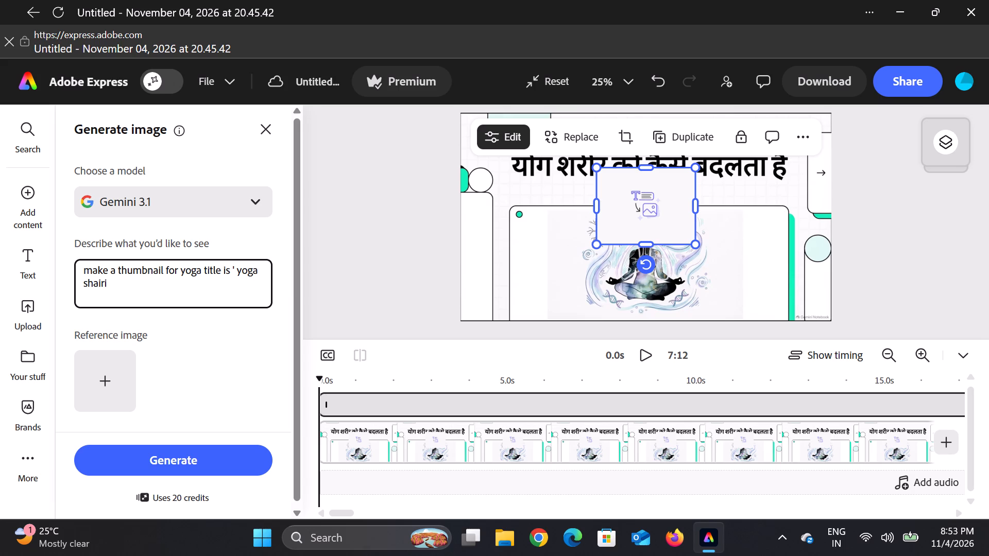
{"action": "key", "text": "BackSpace"}
{"action": "key", "text": "BackSpace"}
{"action": "type", "text": "rir"}
{"action": "key", "text": "space"}
{"action": "type", "text": "ko kaise"}
{"action": "key", "text": "space"}
{"action": "type", "text": "dalta"}
{"action": "key", "text": "space"}
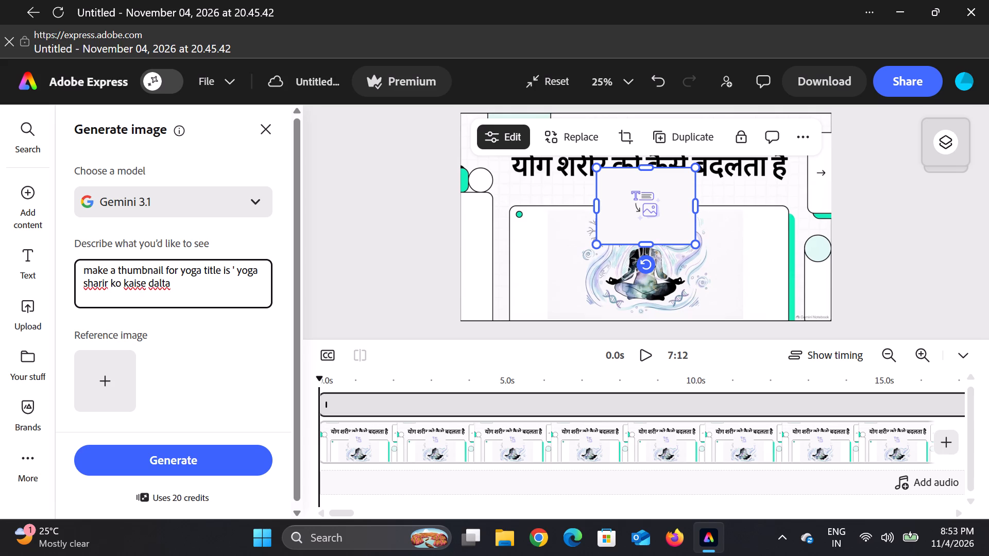
{"action": "key", "text": "BackSpace"}
{"action": "key", "text": "BackSpace"}
{"action": "key", "text": "BackSpace"}
{"action": "key", "text": "BackSpace"}
{"action": "key", "text": "BackSpace"}
{"action": "key", "text": "BackSpace"}
{"action": "type", "text": "badalta"}
{"action": "key", "text": "space"}
{"action": "type", "text": "hai"}
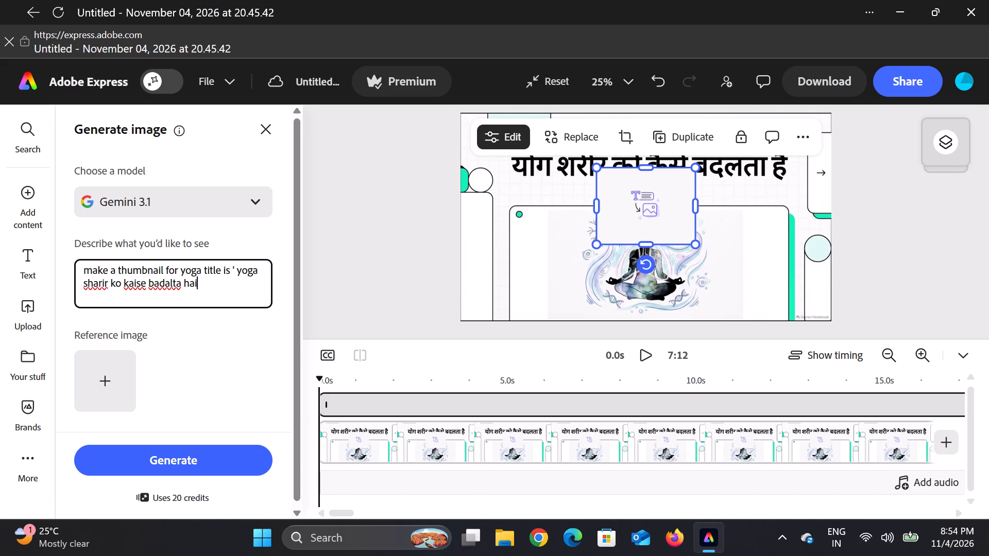
{"action": "key", "text": "shift+question"}
{"action": "key", "text": "Return"}
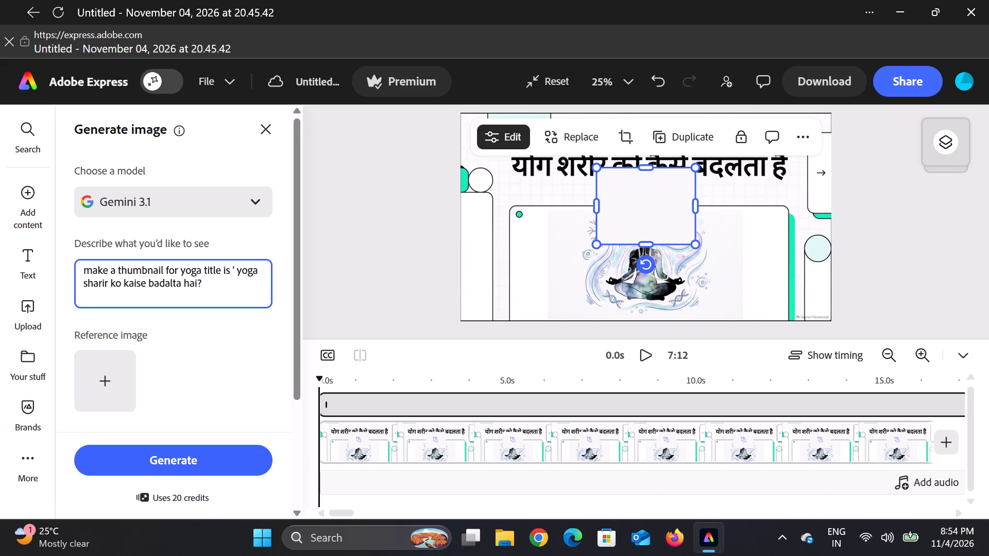
Retry generating the yoga thumbnail image with the same prompt and model.
{"action": "scroll", "coordinate": [171, 280], "scroll_direction": "up", "scroll_amount": 1}
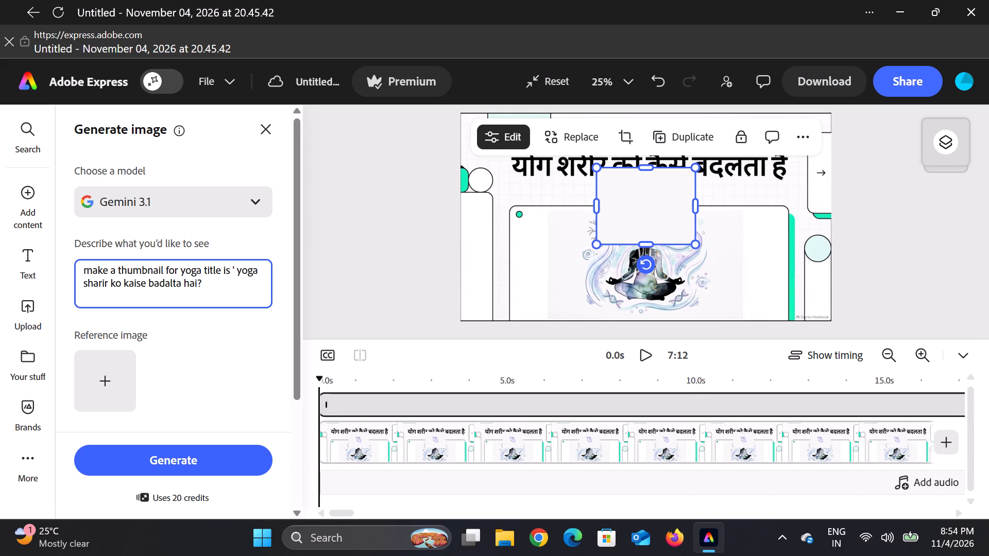
{"action": "scroll", "coordinate": [473, 203], "scroll_direction": "up", "scroll_amount": 2}
{"action": "scroll", "coordinate": [163, 288], "scroll_direction": "down", "scroll_amount": 6}
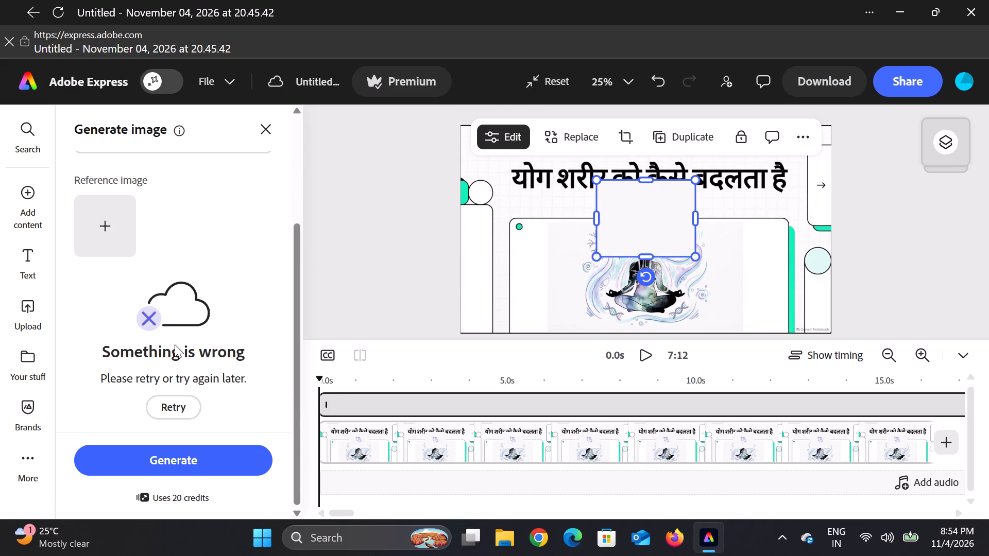
{"action": "scroll", "coordinate": [168, 395], "scroll_direction": "up", "scroll_amount": 2}
{"action": "scroll", "coordinate": [170, 396], "scroll_direction": "down", "scroll_amount": 2}
{"action": "left_click", "coordinate": [172, 398]}
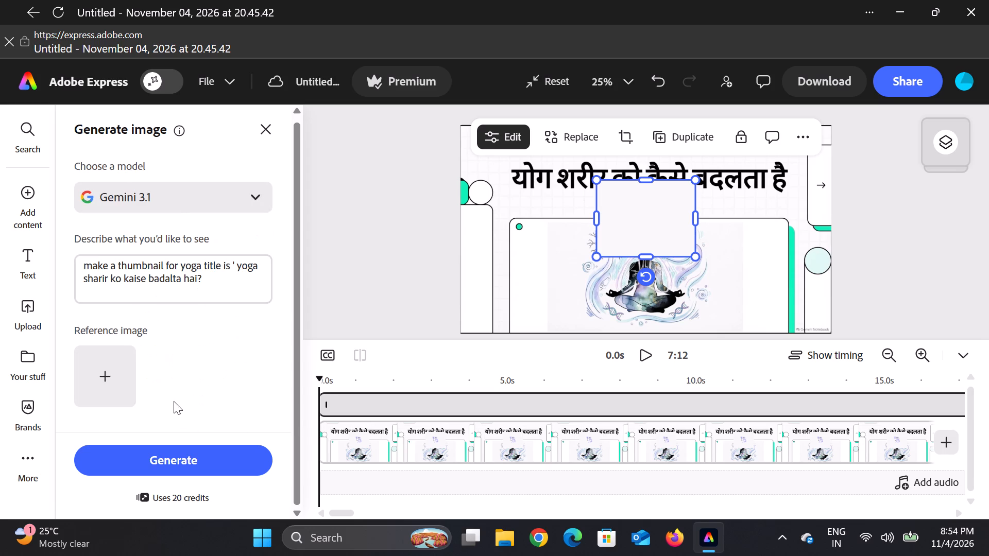
{"action": "left_click", "coordinate": [168, 468]}
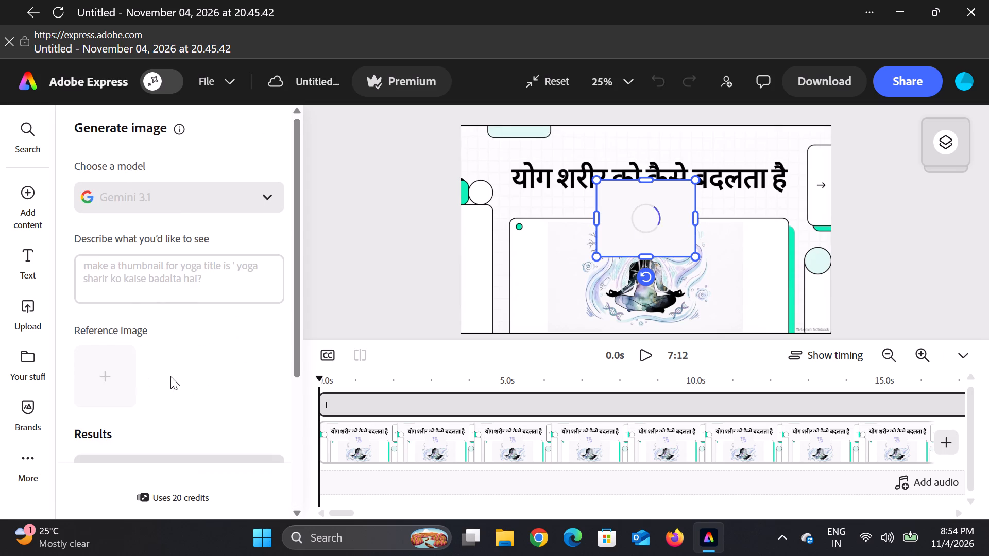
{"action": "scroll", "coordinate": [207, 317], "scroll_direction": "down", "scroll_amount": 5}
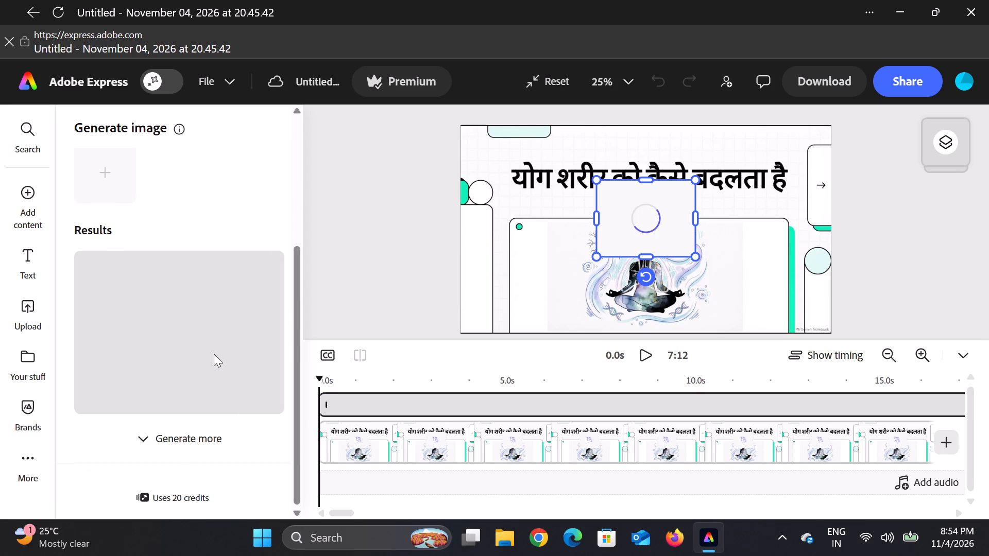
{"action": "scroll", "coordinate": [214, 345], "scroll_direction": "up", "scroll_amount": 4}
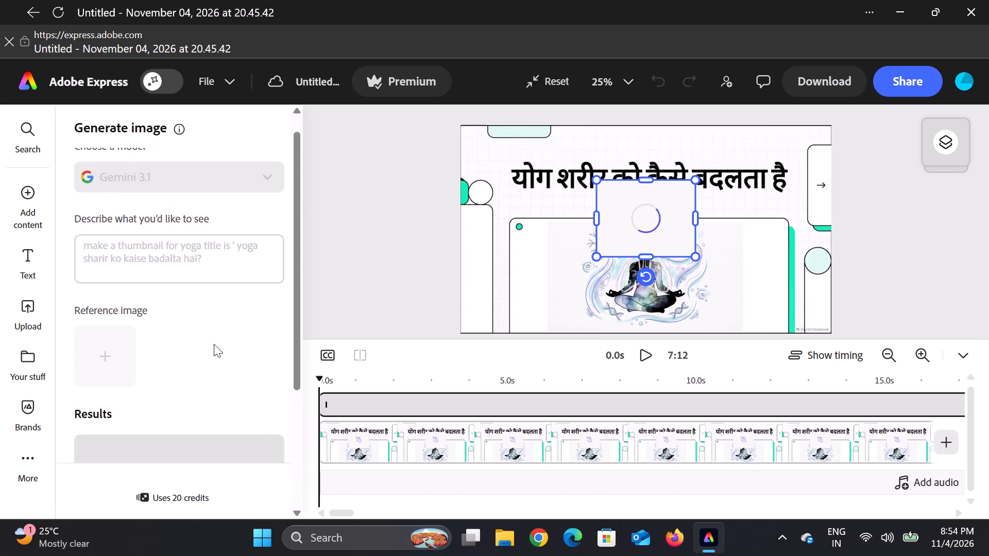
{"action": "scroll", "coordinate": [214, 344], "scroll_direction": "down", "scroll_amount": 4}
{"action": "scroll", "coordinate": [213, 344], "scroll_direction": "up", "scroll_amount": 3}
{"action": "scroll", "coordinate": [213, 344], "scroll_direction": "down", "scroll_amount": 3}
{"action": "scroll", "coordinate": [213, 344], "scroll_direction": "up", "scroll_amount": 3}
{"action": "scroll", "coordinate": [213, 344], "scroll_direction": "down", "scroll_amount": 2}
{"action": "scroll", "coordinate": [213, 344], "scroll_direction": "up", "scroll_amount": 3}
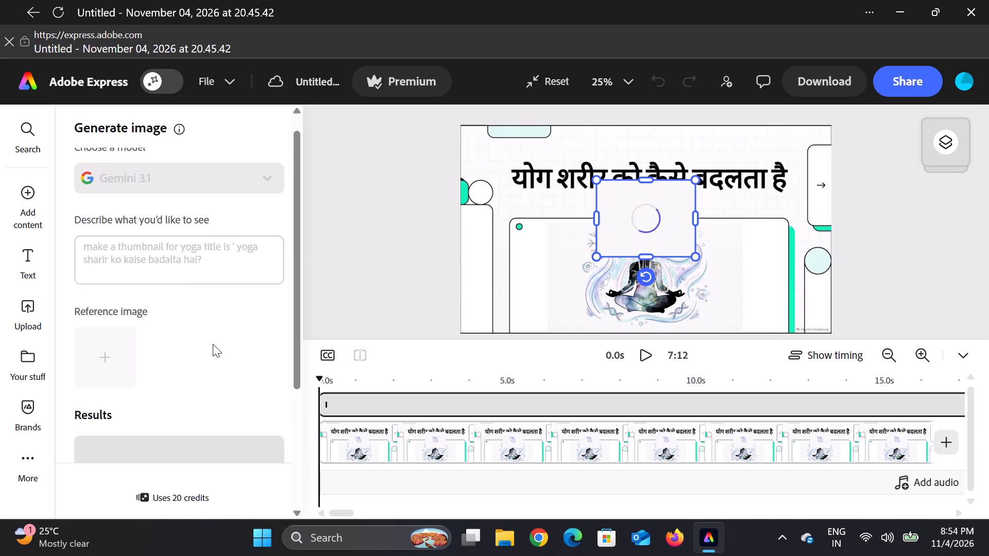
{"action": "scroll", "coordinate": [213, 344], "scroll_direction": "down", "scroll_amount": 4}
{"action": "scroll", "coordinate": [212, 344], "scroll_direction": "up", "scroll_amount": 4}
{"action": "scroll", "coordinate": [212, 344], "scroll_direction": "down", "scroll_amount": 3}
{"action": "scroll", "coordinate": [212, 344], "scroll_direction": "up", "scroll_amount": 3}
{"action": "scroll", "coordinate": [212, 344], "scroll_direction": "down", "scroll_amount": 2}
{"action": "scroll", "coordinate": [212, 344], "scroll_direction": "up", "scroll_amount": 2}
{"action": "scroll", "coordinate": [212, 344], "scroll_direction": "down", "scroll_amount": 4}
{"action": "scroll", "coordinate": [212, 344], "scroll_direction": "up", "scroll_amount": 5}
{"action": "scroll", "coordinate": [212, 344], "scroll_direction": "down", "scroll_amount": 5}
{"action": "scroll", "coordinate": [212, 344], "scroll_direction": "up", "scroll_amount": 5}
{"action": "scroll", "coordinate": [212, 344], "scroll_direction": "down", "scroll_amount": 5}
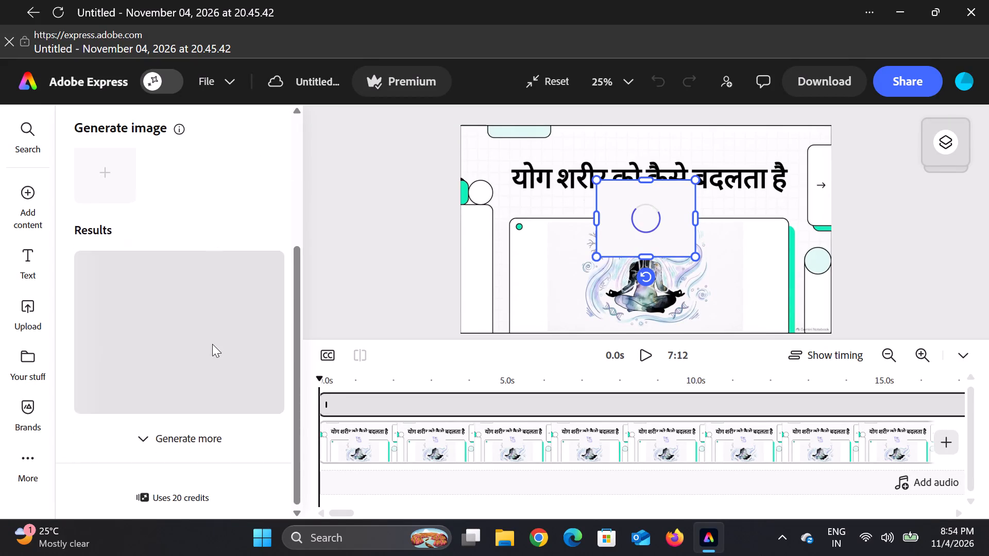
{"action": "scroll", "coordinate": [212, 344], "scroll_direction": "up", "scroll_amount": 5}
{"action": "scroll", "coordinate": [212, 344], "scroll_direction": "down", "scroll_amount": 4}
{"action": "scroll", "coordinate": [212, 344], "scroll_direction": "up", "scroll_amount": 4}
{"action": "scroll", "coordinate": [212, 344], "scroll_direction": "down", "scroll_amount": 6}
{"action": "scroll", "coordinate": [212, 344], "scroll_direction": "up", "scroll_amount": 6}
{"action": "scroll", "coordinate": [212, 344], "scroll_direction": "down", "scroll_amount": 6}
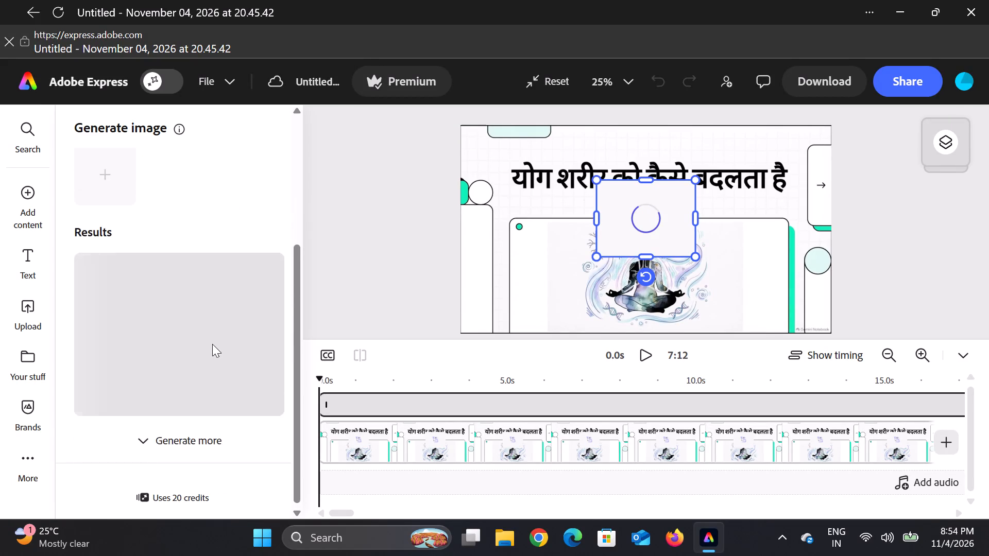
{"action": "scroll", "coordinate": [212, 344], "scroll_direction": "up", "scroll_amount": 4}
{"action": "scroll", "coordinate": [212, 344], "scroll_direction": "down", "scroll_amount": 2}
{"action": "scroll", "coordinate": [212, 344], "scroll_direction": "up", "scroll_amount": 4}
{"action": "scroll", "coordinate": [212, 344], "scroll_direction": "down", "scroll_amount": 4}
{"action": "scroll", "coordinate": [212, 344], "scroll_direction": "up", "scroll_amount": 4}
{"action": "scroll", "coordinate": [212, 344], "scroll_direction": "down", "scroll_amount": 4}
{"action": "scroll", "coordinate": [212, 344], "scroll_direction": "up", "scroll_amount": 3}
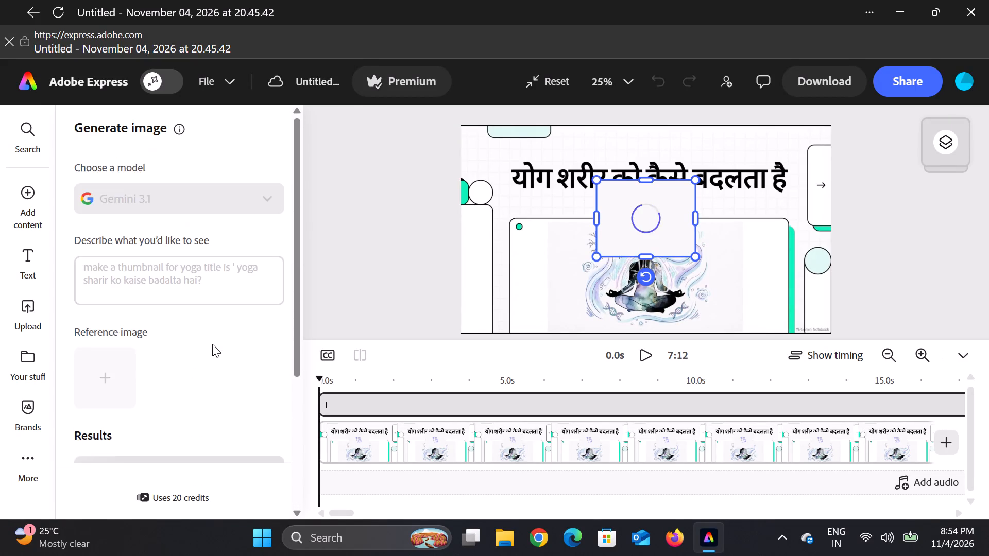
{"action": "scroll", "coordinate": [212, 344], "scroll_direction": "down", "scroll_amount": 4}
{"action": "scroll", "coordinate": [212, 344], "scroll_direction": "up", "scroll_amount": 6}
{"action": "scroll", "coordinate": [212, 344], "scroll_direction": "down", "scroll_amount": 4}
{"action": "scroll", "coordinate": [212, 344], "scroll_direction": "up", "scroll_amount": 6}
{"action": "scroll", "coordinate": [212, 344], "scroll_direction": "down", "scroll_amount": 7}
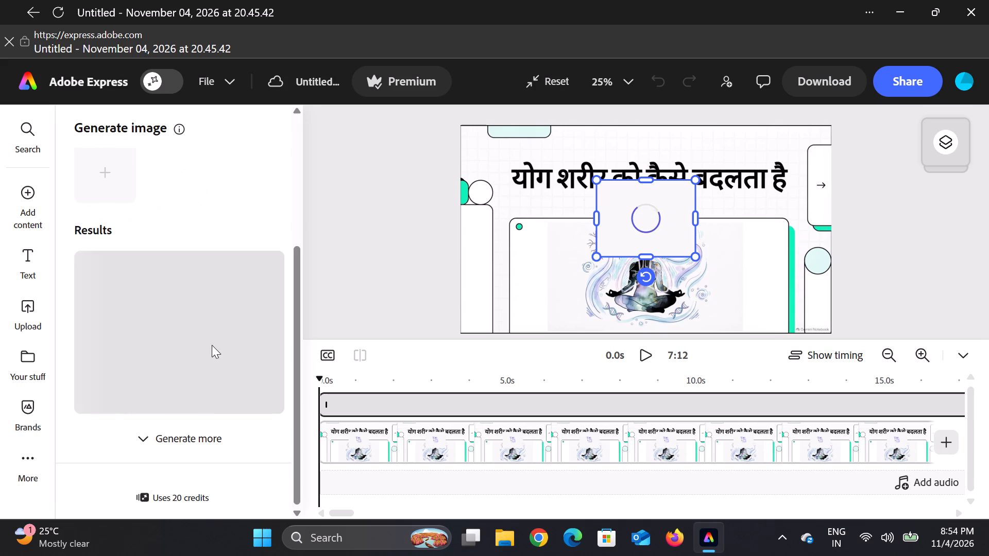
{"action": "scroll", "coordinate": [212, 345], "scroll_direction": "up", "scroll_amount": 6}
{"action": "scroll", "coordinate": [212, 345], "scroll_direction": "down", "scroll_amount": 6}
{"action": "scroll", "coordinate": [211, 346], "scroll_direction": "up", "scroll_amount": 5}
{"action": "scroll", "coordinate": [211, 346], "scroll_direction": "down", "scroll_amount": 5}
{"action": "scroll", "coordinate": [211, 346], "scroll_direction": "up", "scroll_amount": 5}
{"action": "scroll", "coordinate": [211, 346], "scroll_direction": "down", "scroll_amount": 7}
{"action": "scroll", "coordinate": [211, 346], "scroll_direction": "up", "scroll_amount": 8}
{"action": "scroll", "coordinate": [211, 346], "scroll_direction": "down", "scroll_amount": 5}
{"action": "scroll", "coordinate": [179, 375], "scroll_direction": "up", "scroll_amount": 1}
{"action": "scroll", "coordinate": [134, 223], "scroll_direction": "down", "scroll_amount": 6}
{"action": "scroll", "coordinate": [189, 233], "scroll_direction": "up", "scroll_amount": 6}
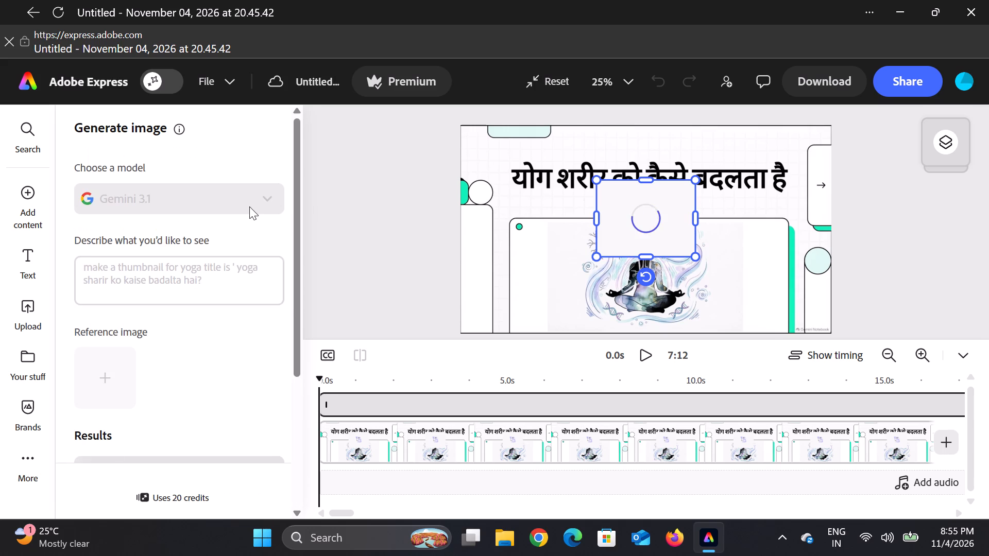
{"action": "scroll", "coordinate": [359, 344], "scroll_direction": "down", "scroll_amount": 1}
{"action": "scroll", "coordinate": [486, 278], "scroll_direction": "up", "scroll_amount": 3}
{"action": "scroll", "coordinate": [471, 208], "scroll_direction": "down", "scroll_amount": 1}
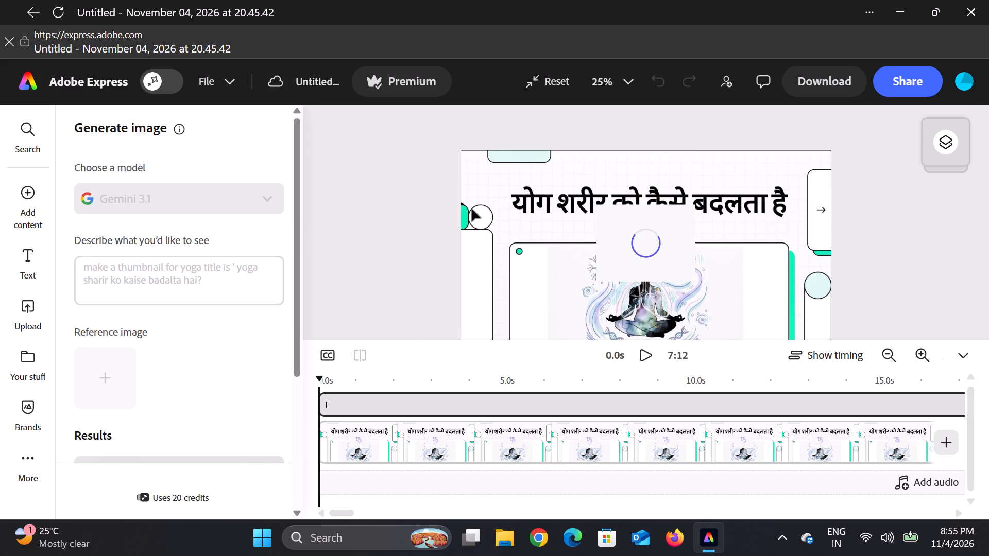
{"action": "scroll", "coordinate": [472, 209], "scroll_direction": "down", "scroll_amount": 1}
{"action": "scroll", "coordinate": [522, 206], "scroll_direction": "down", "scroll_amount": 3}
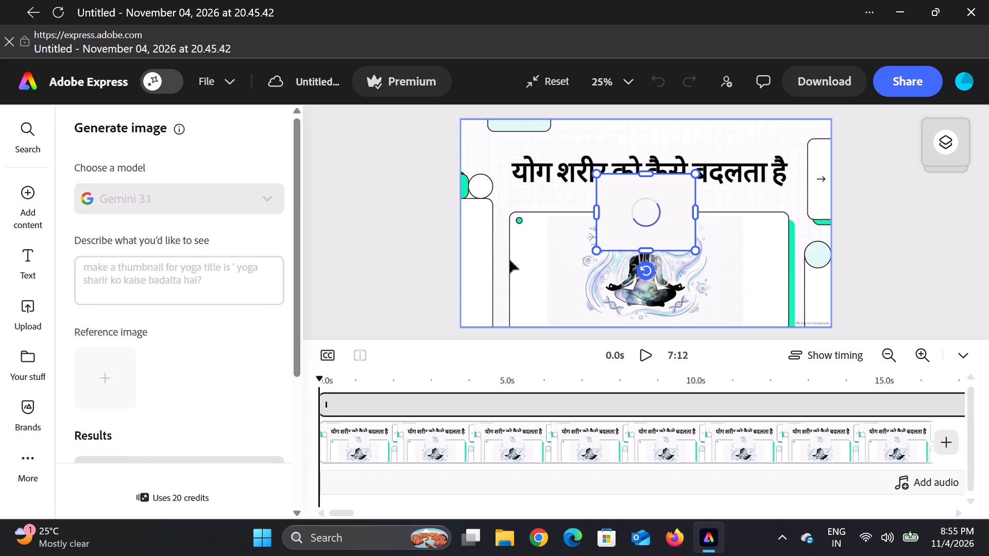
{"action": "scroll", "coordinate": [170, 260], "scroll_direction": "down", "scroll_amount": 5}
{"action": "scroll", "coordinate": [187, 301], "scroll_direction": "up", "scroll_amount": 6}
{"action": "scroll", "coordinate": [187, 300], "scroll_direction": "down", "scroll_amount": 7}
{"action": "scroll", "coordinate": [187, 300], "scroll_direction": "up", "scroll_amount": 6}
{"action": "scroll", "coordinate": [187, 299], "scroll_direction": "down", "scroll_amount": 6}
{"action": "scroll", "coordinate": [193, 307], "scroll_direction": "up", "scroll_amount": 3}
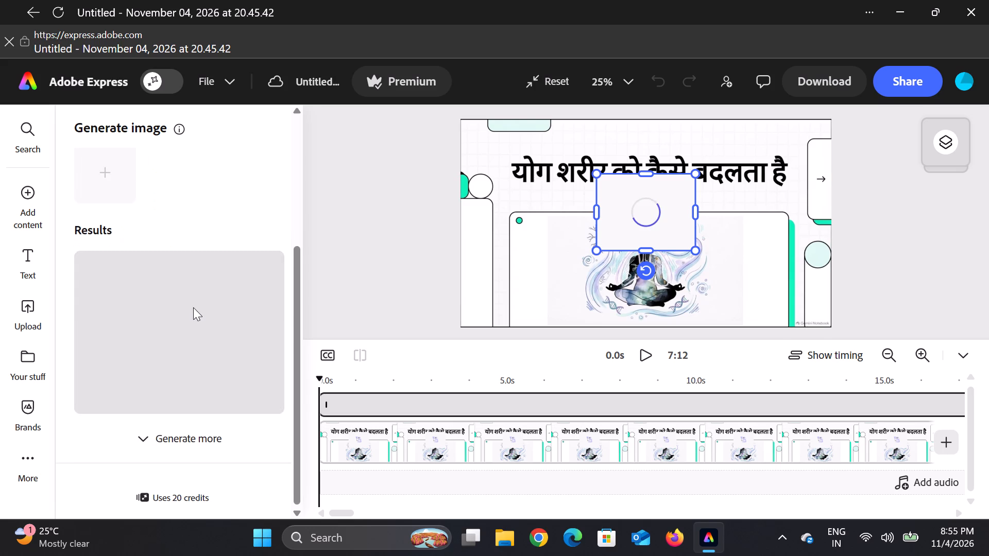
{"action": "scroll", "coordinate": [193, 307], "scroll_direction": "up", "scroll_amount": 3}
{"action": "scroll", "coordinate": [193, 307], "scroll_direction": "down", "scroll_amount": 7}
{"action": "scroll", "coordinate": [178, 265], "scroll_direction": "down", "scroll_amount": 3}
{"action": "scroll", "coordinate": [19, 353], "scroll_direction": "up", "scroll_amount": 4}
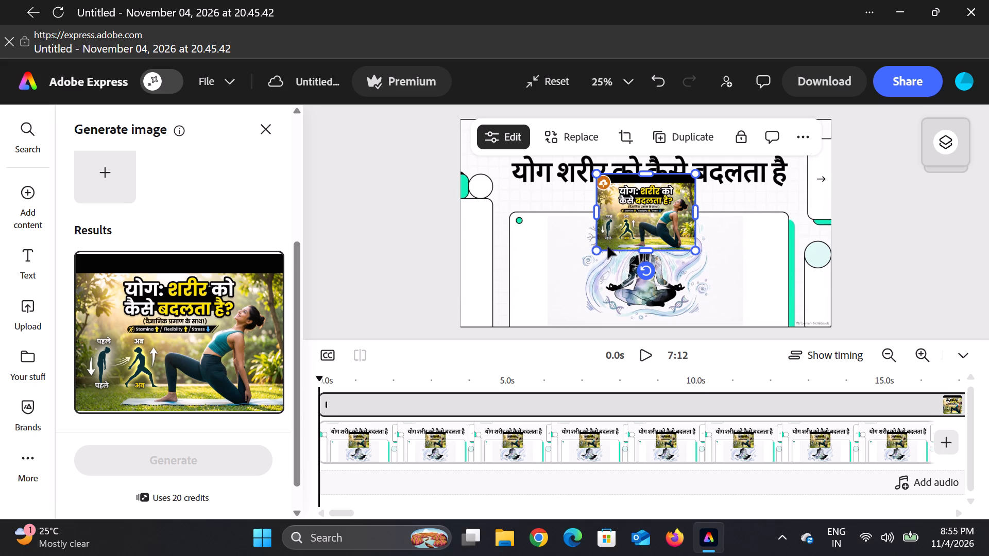
Enlarge the newly generated yoga thumbnail image and move it over the page until it spans the page's full width.
{"action": "left_click_drag", "start_coordinate": [595, 252], "coordinate": [433, 316]}
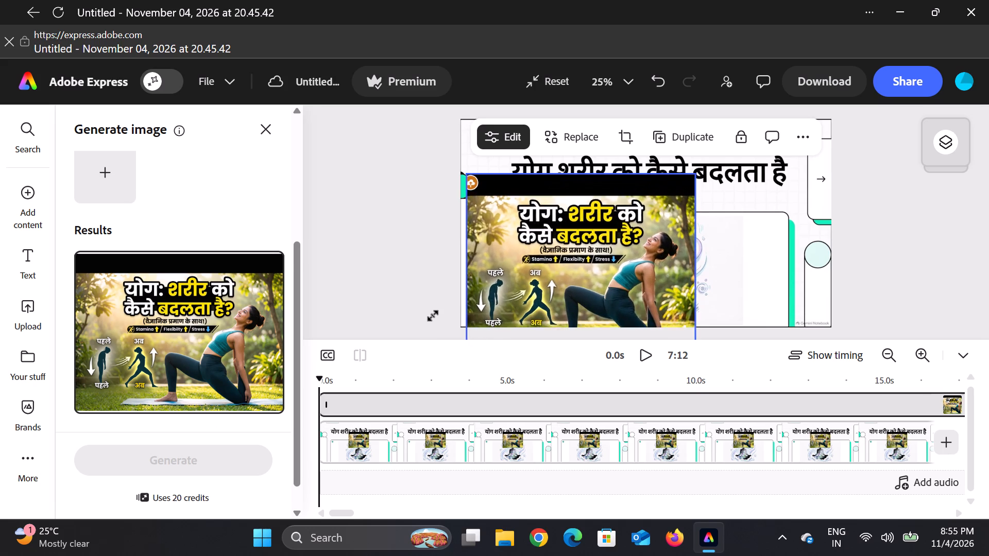
{"action": "left_click_drag", "start_coordinate": [433, 316], "coordinate": [422, 323]}
{"action": "left_click_drag", "start_coordinate": [531, 276], "coordinate": [650, 185]}
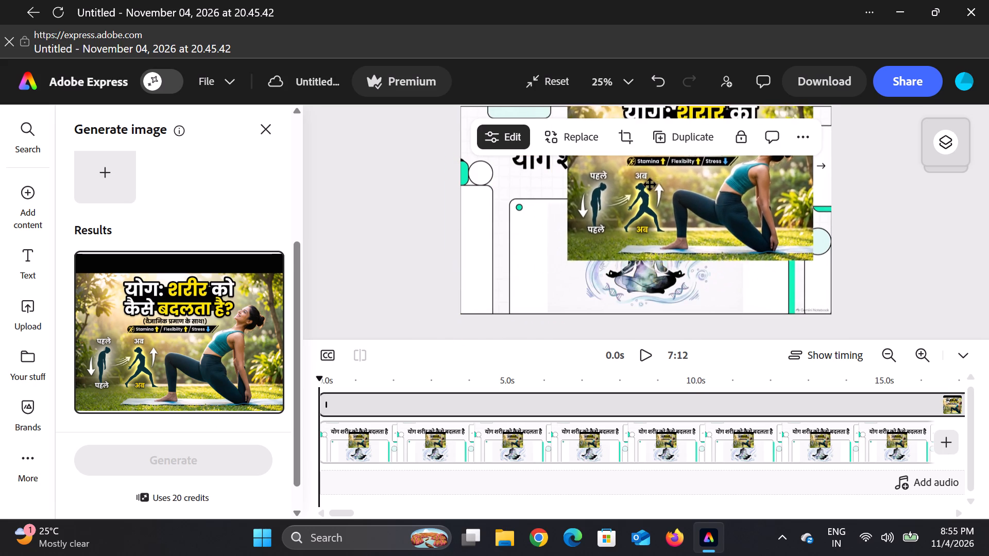
{"action": "left_click_drag", "start_coordinate": [650, 185], "coordinate": [668, 195]}
{"action": "scroll", "coordinate": [664, 199], "scroll_direction": "up", "scroll_amount": 3}
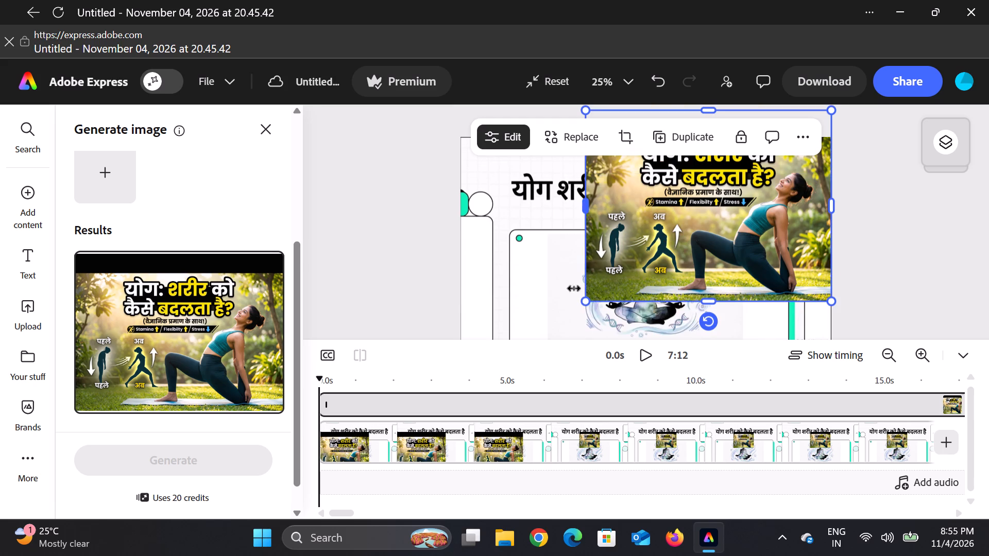
{"action": "left_click_drag", "start_coordinate": [585, 297], "coordinate": [479, 346]}
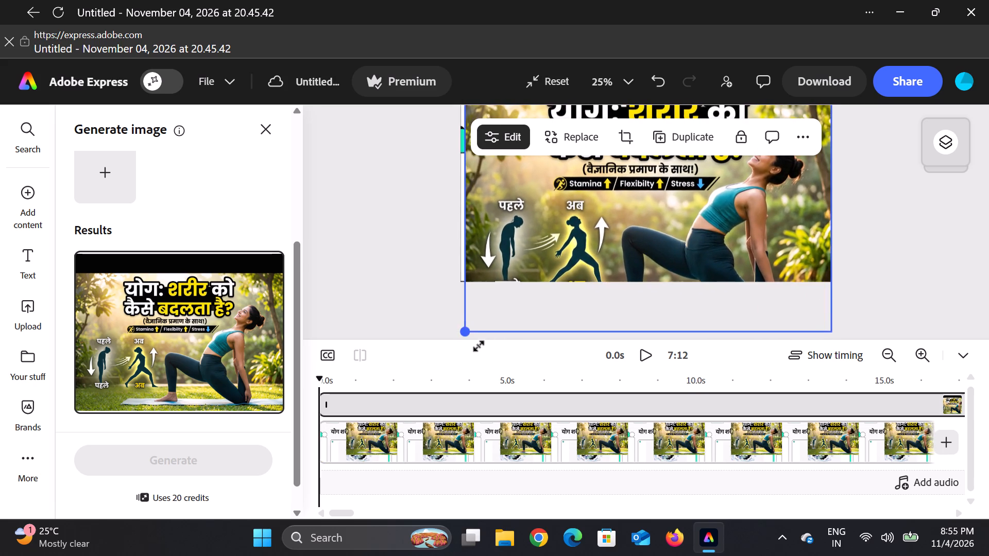
{"action": "left_click_drag", "start_coordinate": [479, 346], "coordinate": [474, 347]}
{"action": "scroll", "coordinate": [554, 233], "scroll_direction": "up", "scroll_amount": 7}
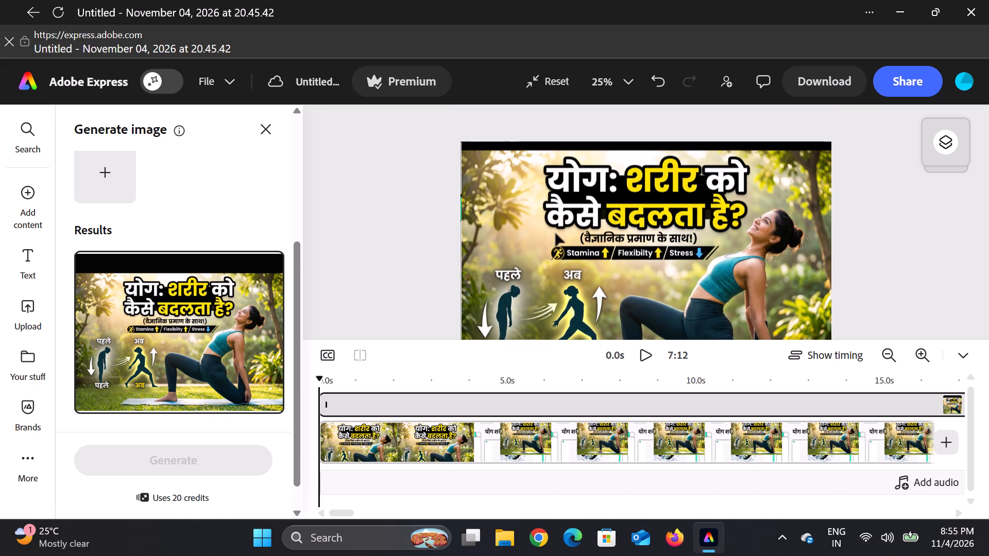
Shift the thumbnail image up past its black top band and align its sides with the page edges.
{"action": "left_click_drag", "start_coordinate": [580, 277], "coordinate": [574, 260]}
{"action": "left_click", "coordinate": [927, 216]}
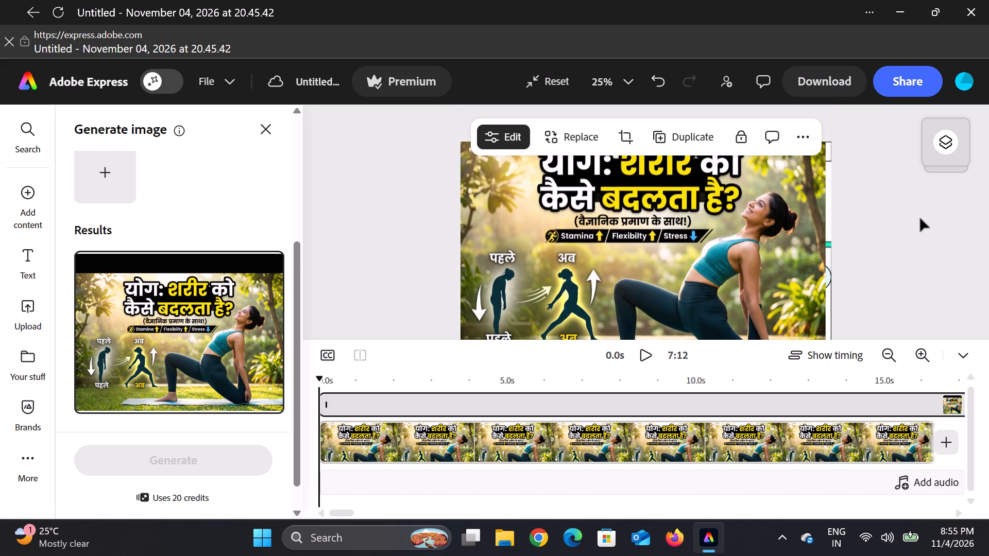
{"action": "left_click", "coordinate": [884, 224]}
{"action": "left_click_drag", "start_coordinate": [726, 251], "coordinate": [732, 251]}
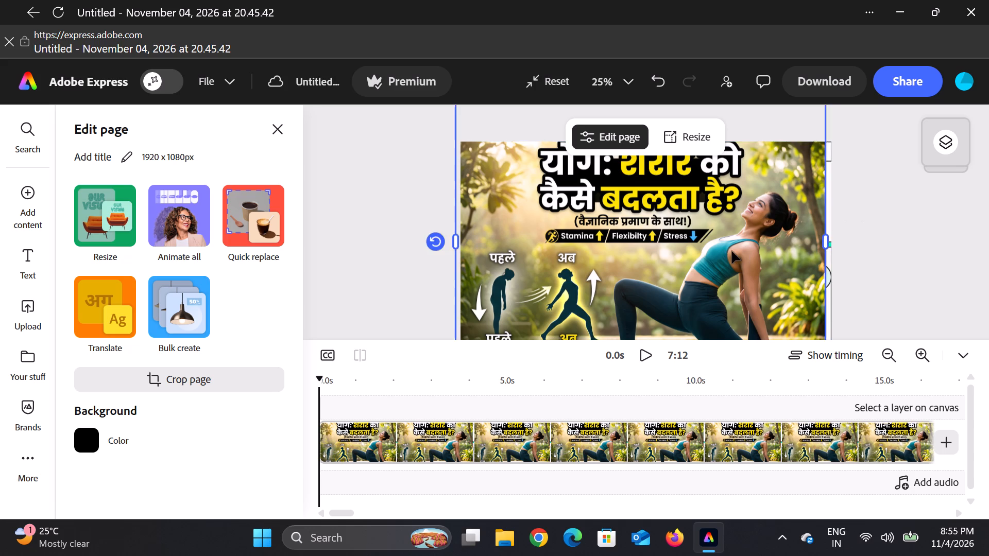
{"action": "left_click_drag", "start_coordinate": [732, 251], "coordinate": [732, 252]}
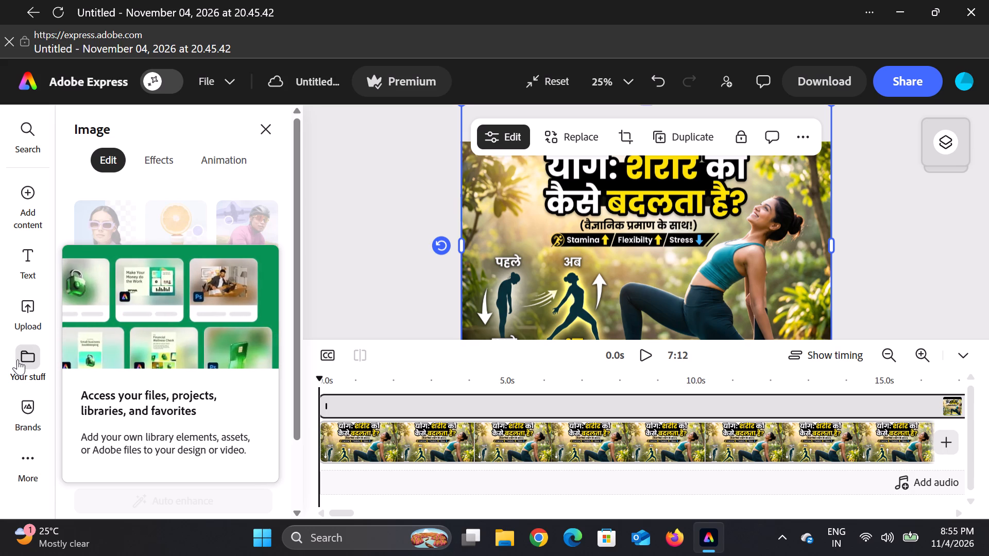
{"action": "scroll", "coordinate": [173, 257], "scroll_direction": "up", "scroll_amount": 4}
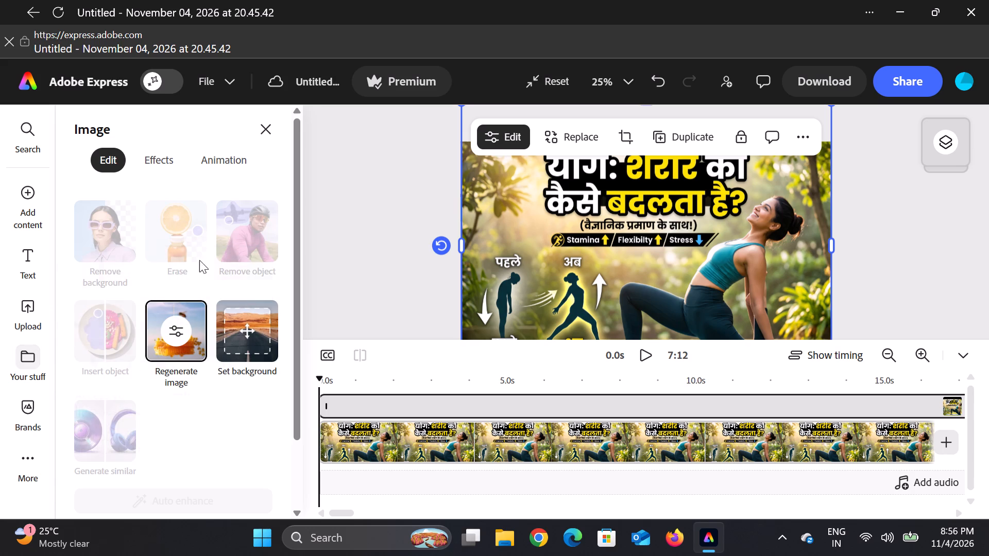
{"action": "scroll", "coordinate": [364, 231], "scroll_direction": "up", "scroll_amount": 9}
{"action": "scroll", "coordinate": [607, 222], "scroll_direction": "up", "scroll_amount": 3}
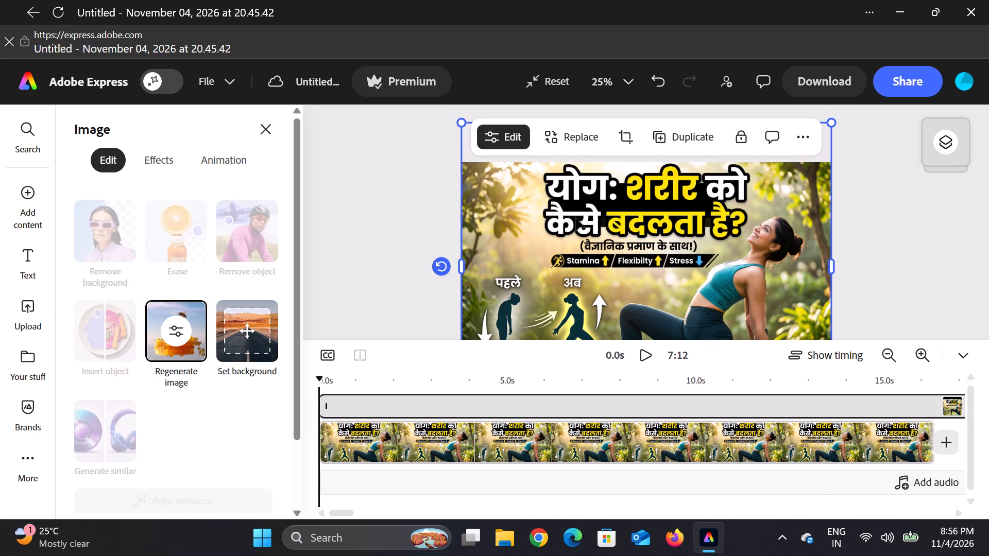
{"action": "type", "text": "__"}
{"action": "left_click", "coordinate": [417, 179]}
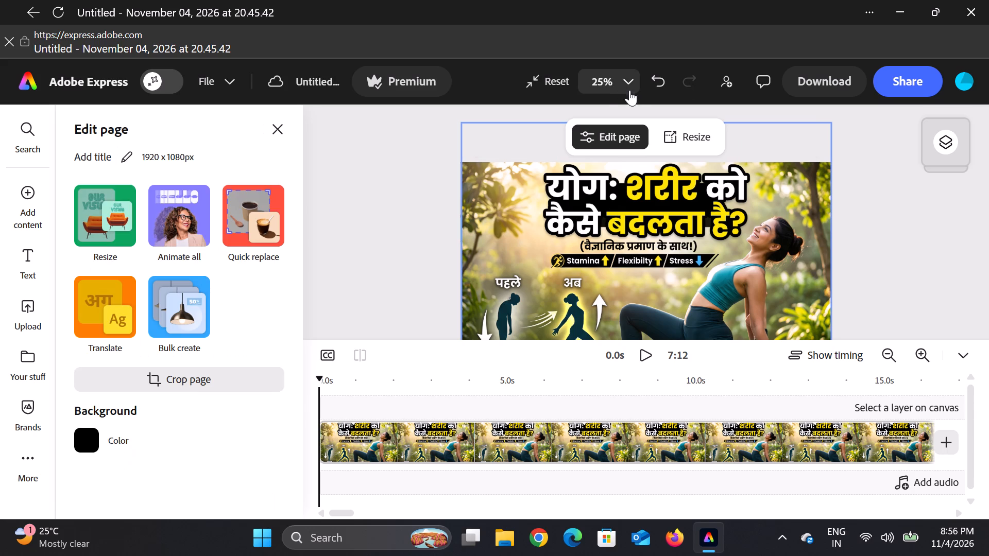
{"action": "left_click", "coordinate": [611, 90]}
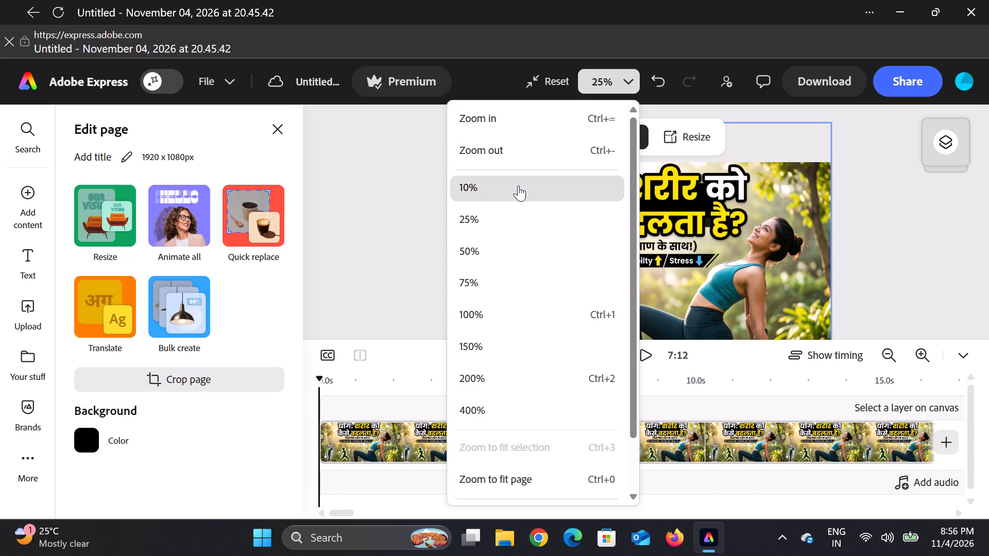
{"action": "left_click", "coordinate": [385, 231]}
Examine how the yoga thumbnail image covers the page from its top edge to its bottom edge.
{"action": "scroll", "coordinate": [820, 224], "scroll_direction": "down", "scroll_amount": 3}
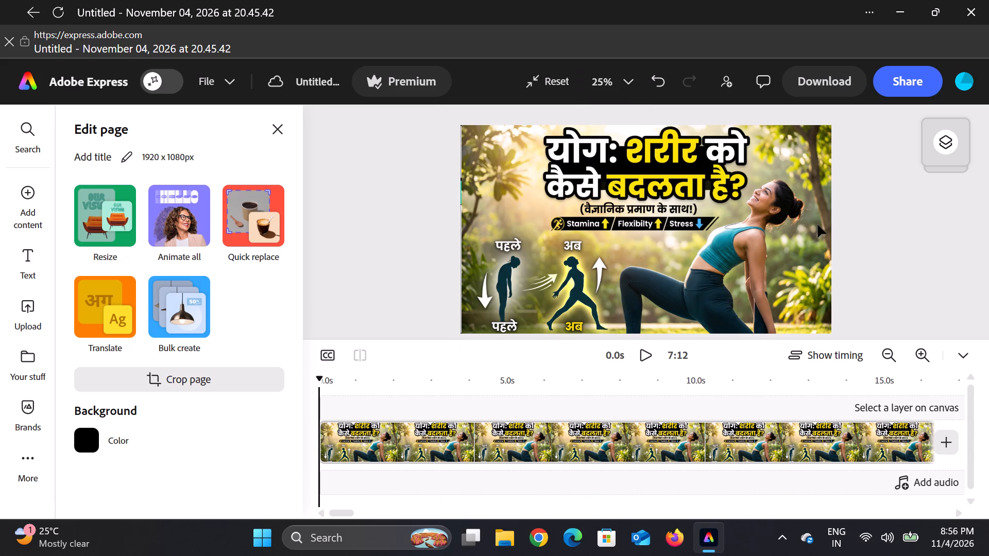
{"action": "scroll", "coordinate": [661, 235], "scroll_direction": "down", "scroll_amount": 2}
{"action": "scroll", "coordinate": [618, 234], "scroll_direction": "up", "scroll_amount": 4}
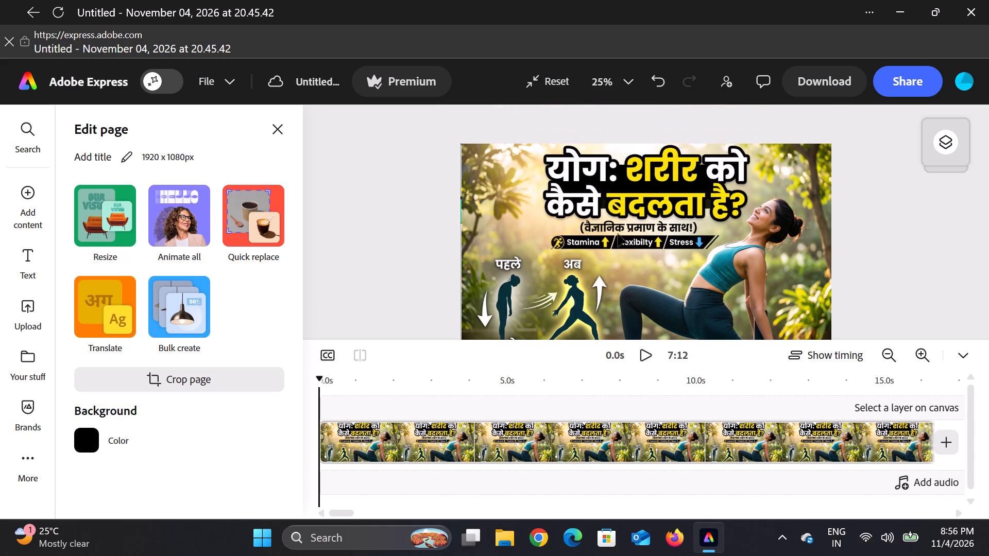
{"action": "scroll", "coordinate": [612, 239], "scroll_direction": "up", "scroll_amount": 1}
{"action": "left_click", "coordinate": [607, 238]}
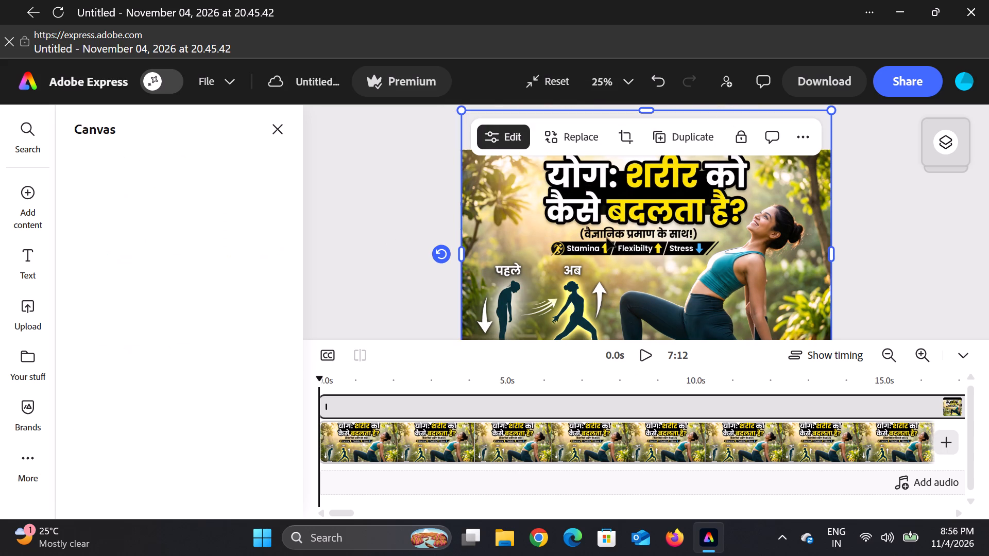
{"action": "left_click", "coordinate": [392, 220]}
{"action": "scroll", "coordinate": [777, 258], "scroll_direction": "down", "scroll_amount": 3}
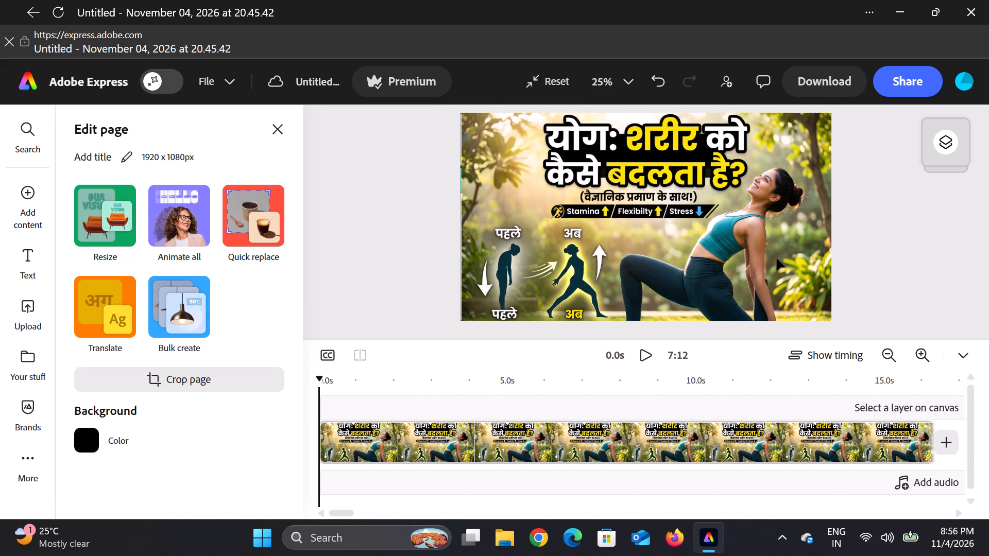
{"action": "scroll", "coordinate": [777, 258], "scroll_direction": "down", "scroll_amount": 2}
{"action": "scroll", "coordinate": [753, 257], "scroll_direction": "up", "scroll_amount": 5}
{"action": "scroll", "coordinate": [753, 256], "scroll_direction": "down", "scroll_amount": 5}
{"action": "scroll", "coordinate": [753, 256], "scroll_direction": "up", "scroll_amount": 4}
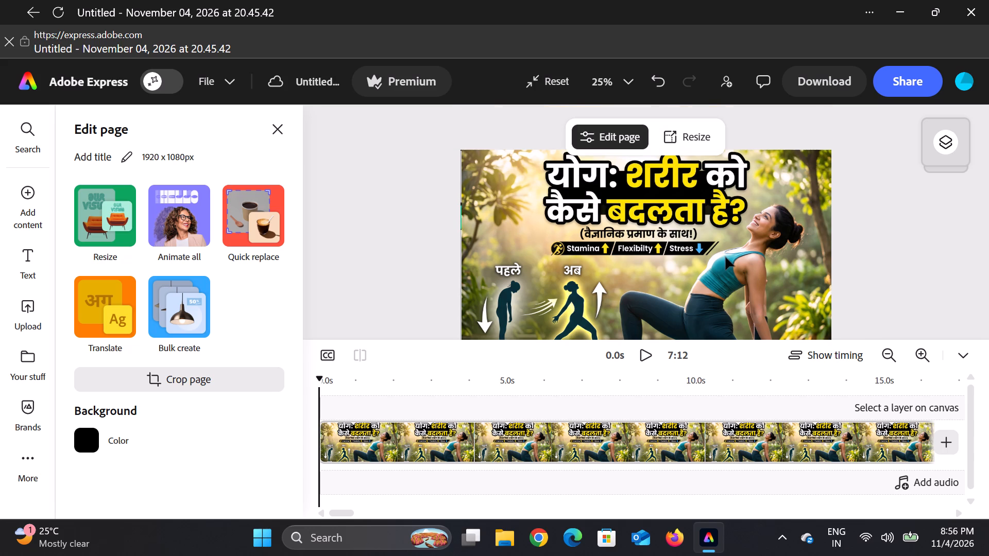
{"action": "scroll", "coordinate": [703, 234], "scroll_direction": "down", "scroll_amount": 9}
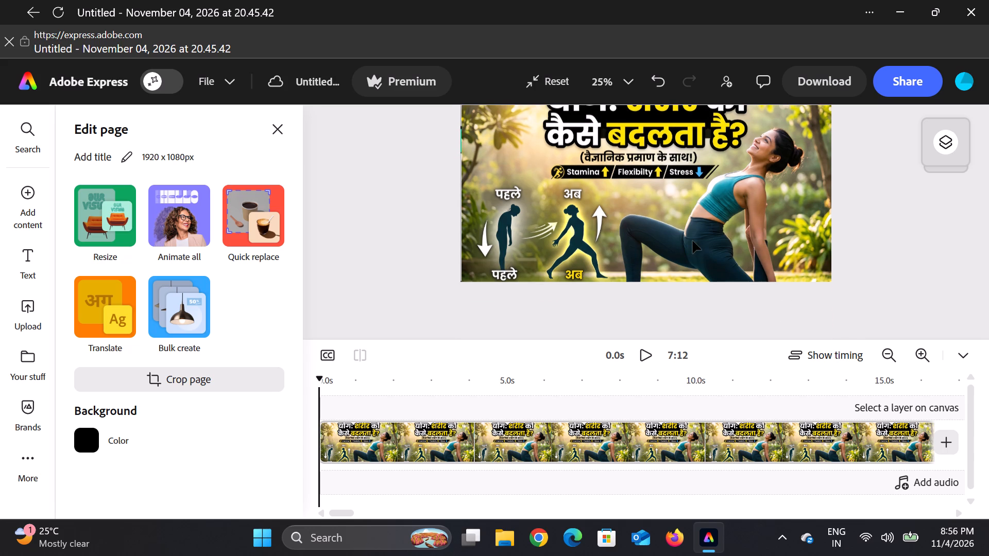
{"action": "scroll", "coordinate": [693, 241], "scroll_direction": "up", "scroll_amount": 7}
{"action": "scroll", "coordinate": [683, 241], "scroll_direction": "down", "scroll_amount": 6}
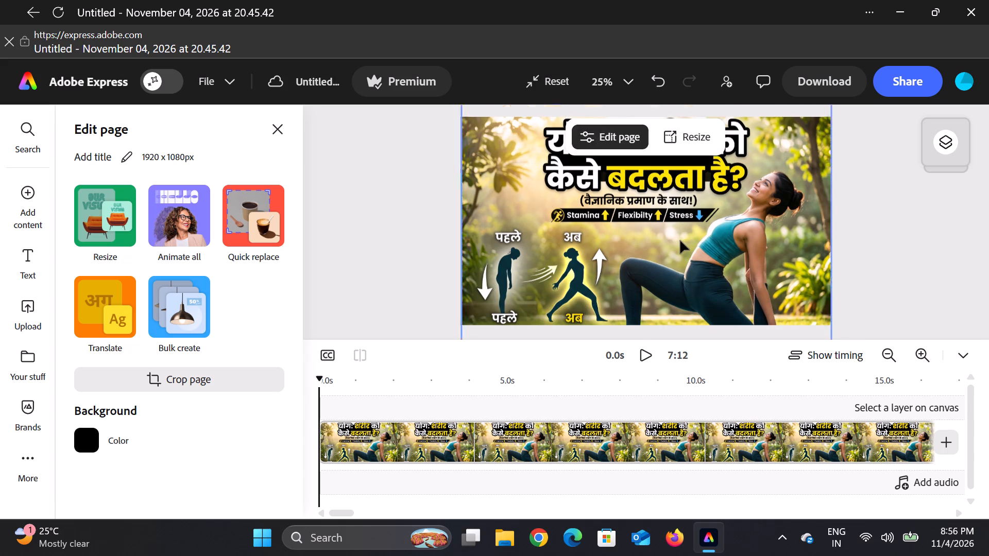
{"action": "key", "text": "shift+underscore"}
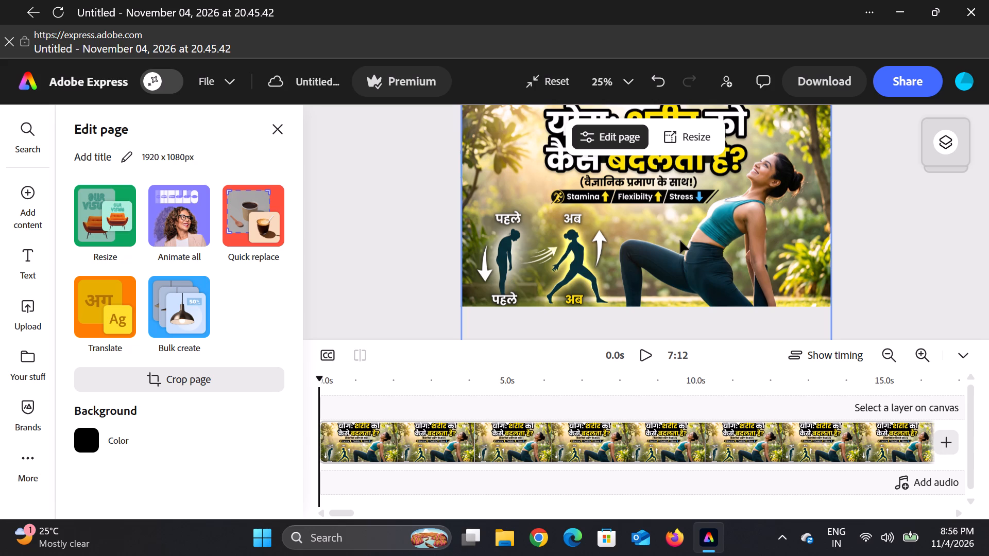
{"action": "scroll", "coordinate": [501, 202], "scroll_direction": "down", "scroll_amount": 3}
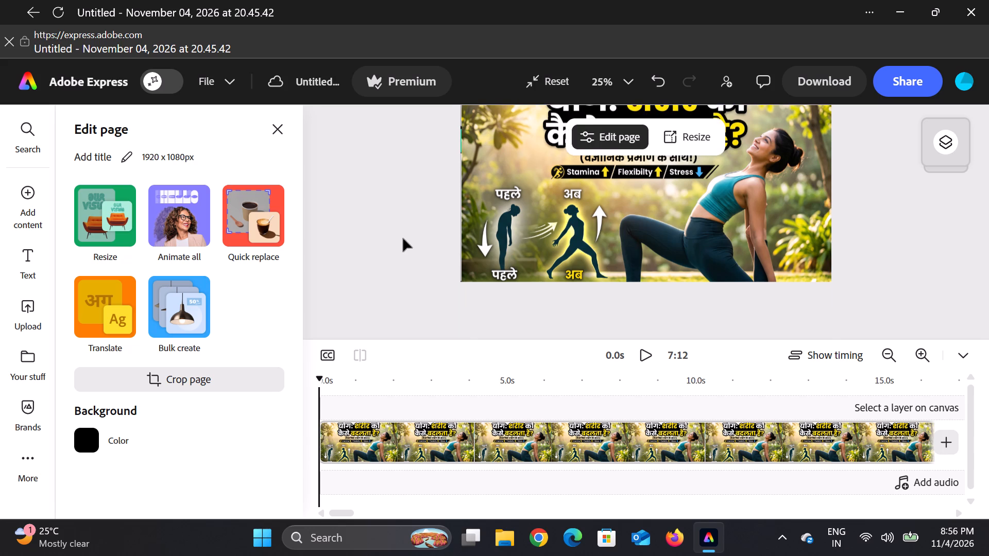
{"action": "scroll", "coordinate": [403, 239], "scroll_direction": "up", "scroll_amount": 8}
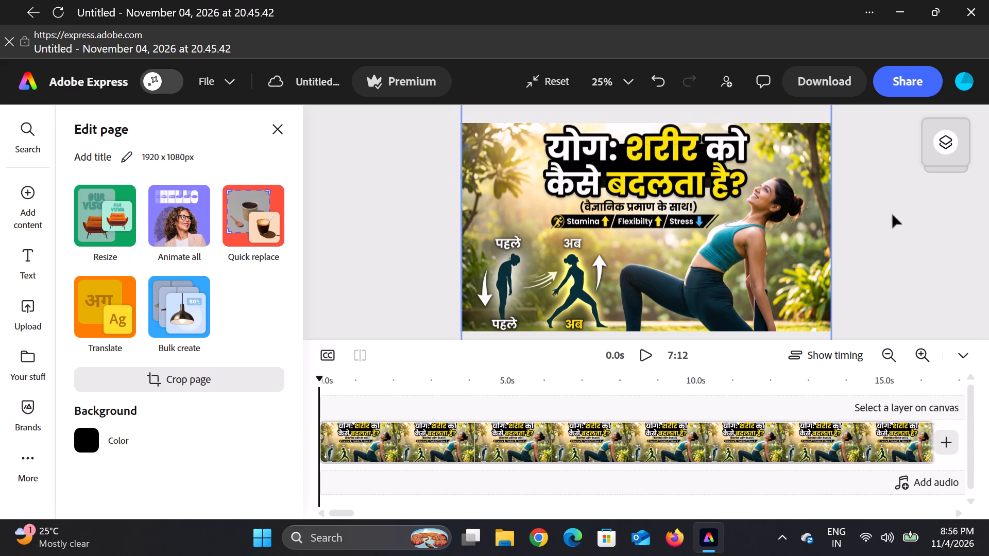
{"action": "scroll", "coordinate": [888, 217], "scroll_direction": "up", "scroll_amount": 2}
{"action": "scroll", "coordinate": [883, 220], "scroll_direction": "down", "scroll_amount": 5}
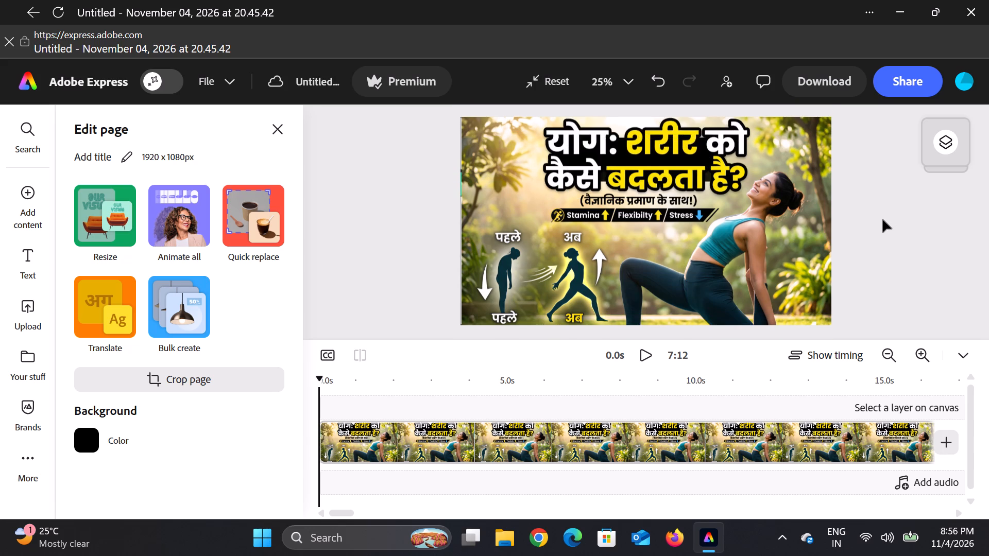
{"action": "scroll", "coordinate": [883, 220], "scroll_direction": "down", "scroll_amount": 5}
{"action": "scroll", "coordinate": [883, 220], "scroll_direction": "up", "scroll_amount": 7}
{"action": "scroll", "coordinate": [883, 220], "scroll_direction": "down", "scroll_amount": 4}
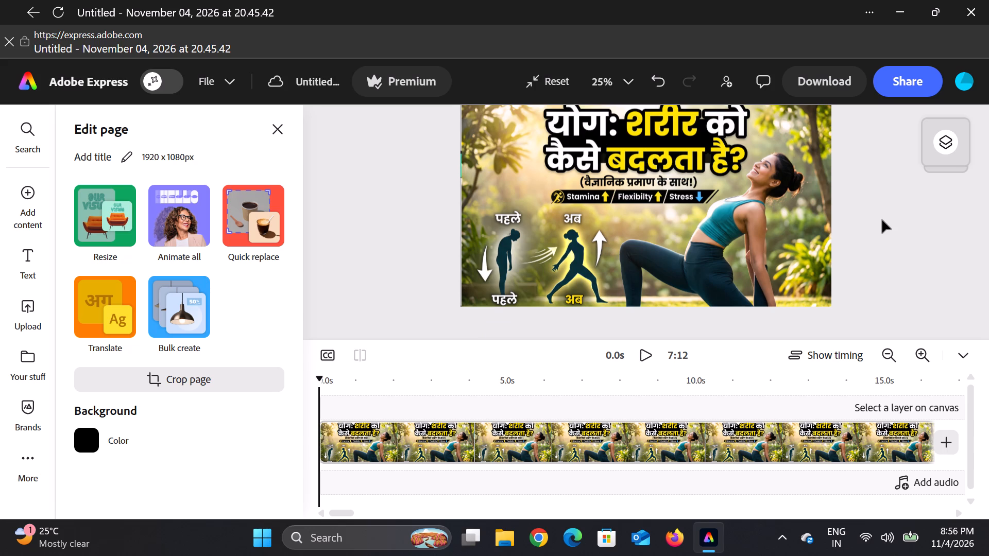
{"action": "scroll", "coordinate": [882, 220], "scroll_direction": "down", "scroll_amount": 4}
{"action": "scroll", "coordinate": [881, 222], "scroll_direction": "up", "scroll_amount": 9}
{"action": "scroll", "coordinate": [881, 222], "scroll_direction": "down", "scroll_amount": 4}
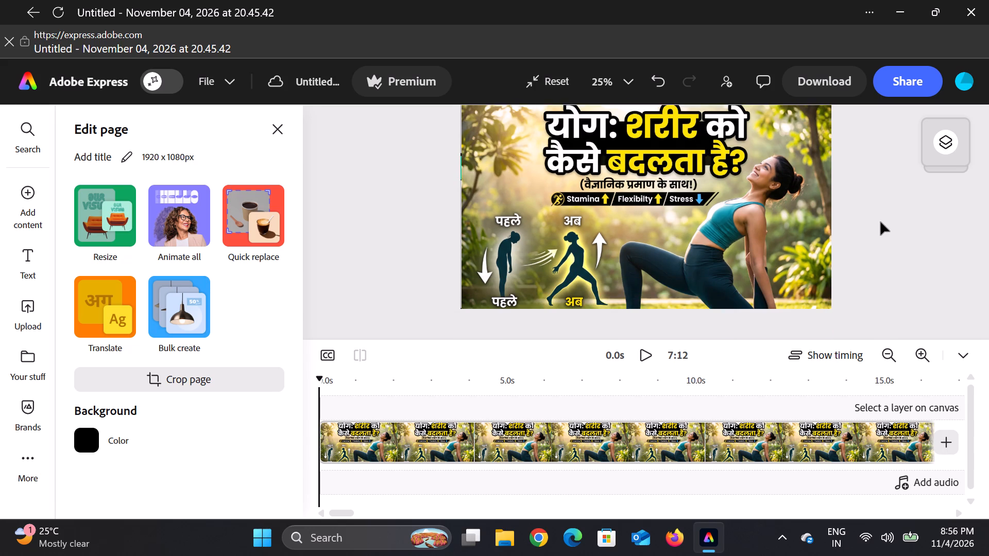
{"action": "scroll", "coordinate": [881, 222], "scroll_direction": "down", "scroll_amount": 4}
{"action": "scroll", "coordinate": [881, 222], "scroll_direction": "up", "scroll_amount": 4}
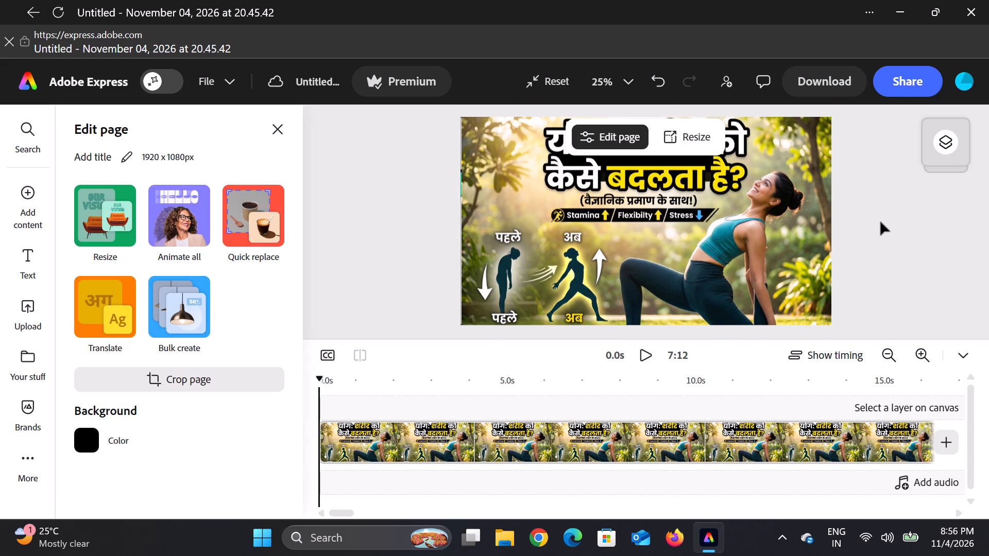
{"action": "scroll", "coordinate": [864, 217], "scroll_direction": "down", "scroll_amount": 2}
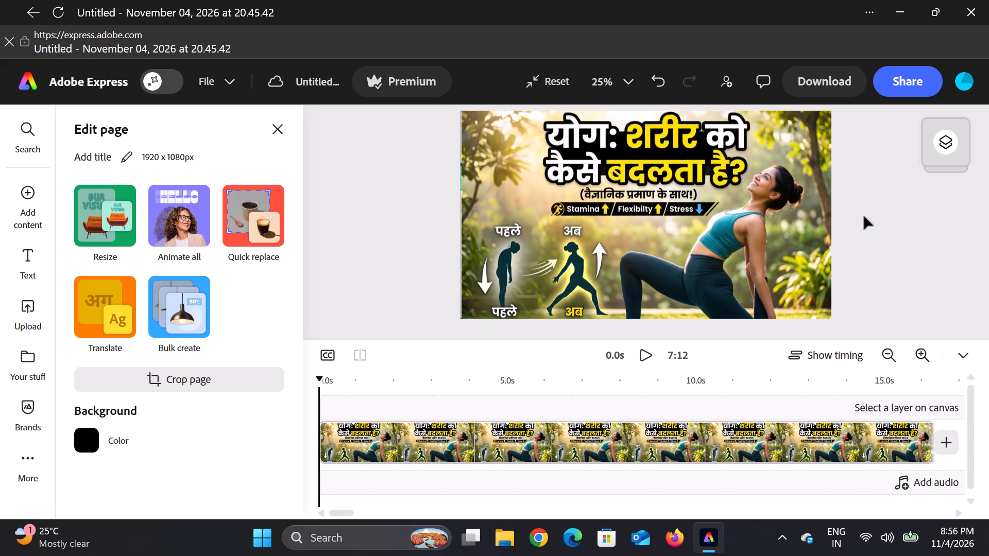
{"action": "scroll", "coordinate": [864, 217], "scroll_direction": "up", "scroll_amount": 2}
{"action": "scroll", "coordinate": [864, 218], "scroll_direction": "down", "scroll_amount": 1}
{"action": "scroll", "coordinate": [863, 220], "scroll_direction": "up", "scroll_amount": 1}
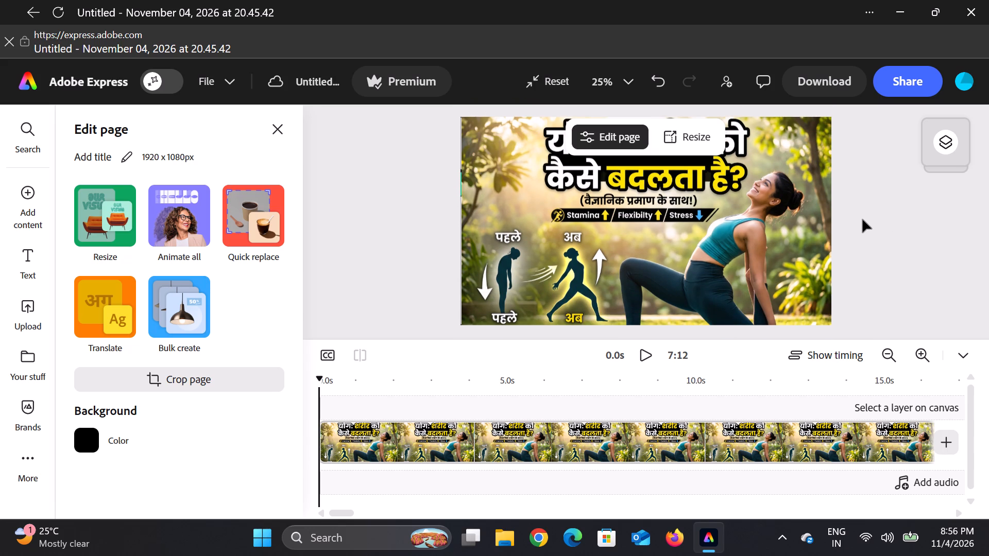
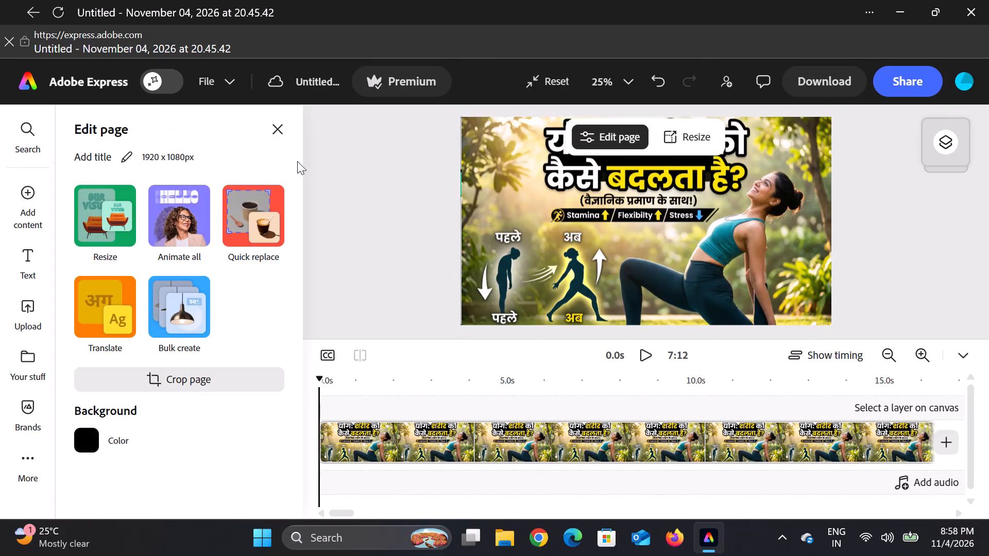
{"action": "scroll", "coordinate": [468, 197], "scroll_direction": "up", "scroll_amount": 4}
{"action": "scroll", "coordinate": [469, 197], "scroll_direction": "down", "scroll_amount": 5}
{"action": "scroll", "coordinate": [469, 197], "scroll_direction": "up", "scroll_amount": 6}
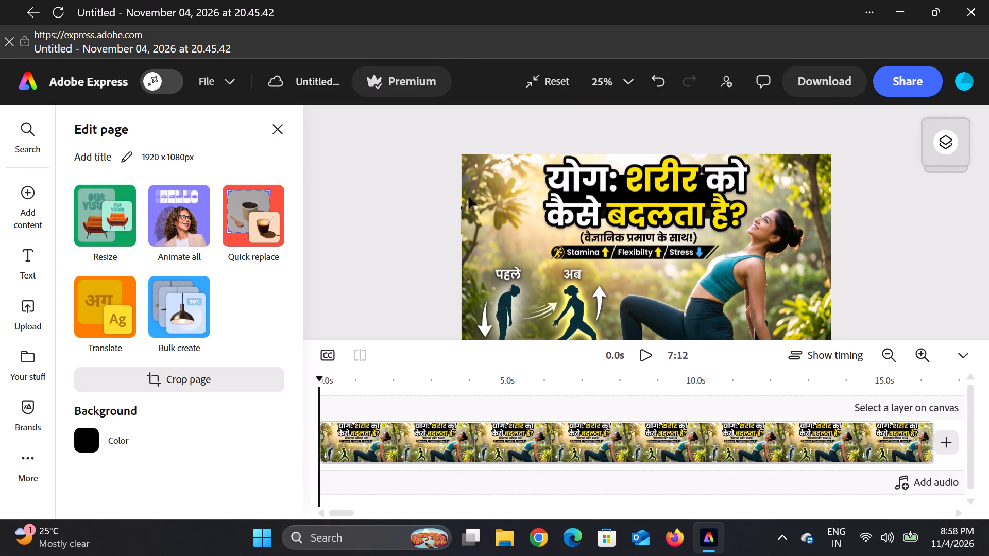
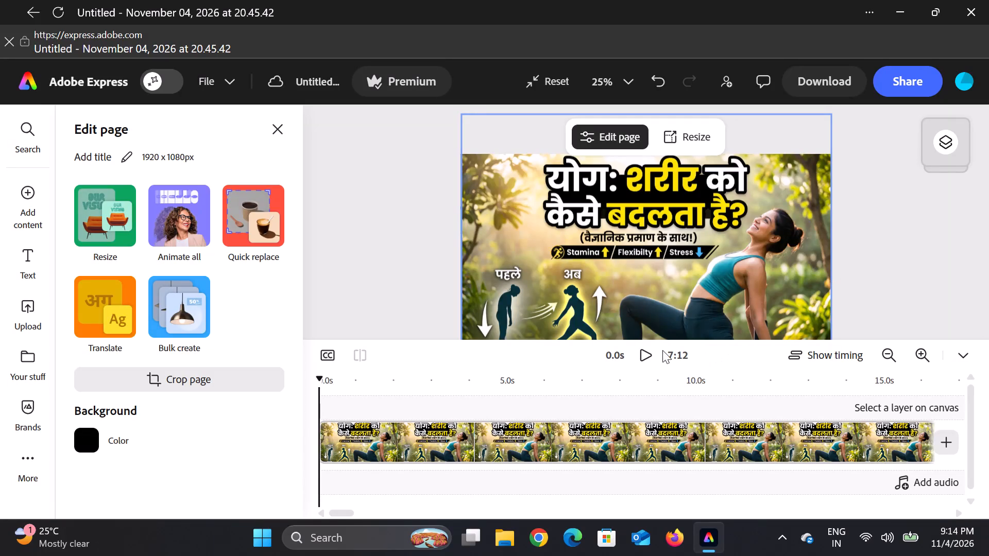
Play the opening of the video and scrub the timeline to 2:31 to check the thumbnail image over the clip.
{"action": "left_click_drag", "start_coordinate": [641, 353], "coordinate": [635, 353]}
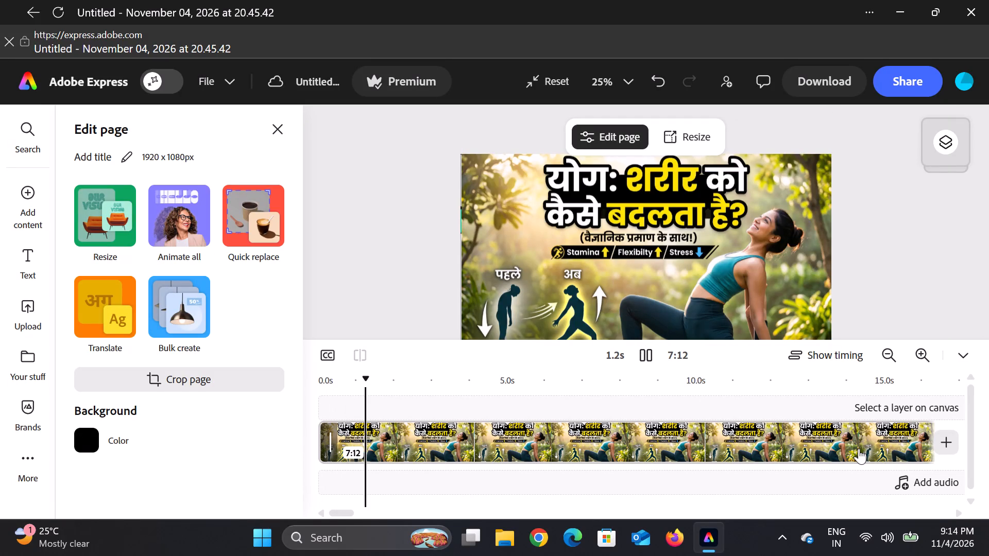
{"action": "left_click", "coordinate": [908, 450]}
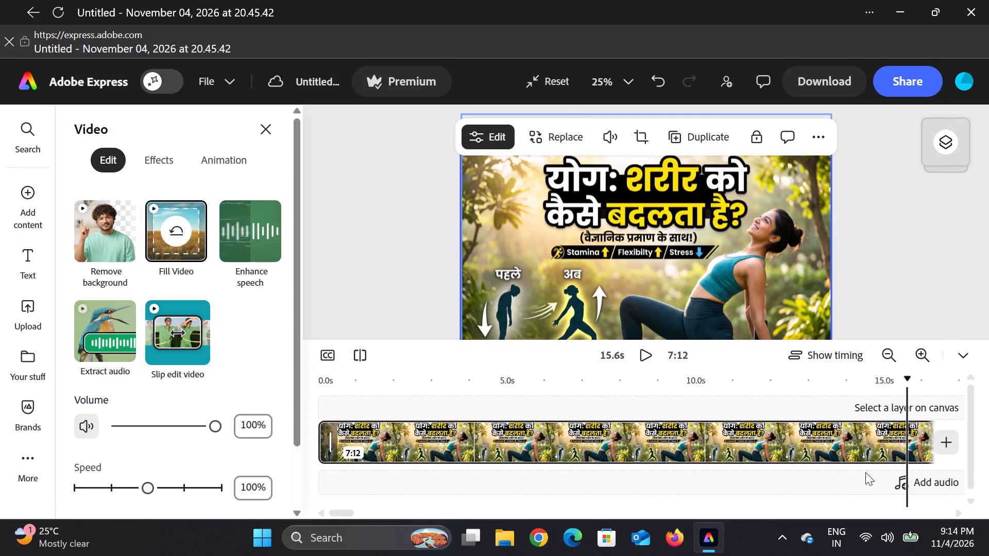
{"action": "left_click_drag", "start_coordinate": [846, 493], "coordinate": [827, 489]}
{"action": "left_click_drag", "start_coordinate": [845, 504], "coordinate": [811, 503]}
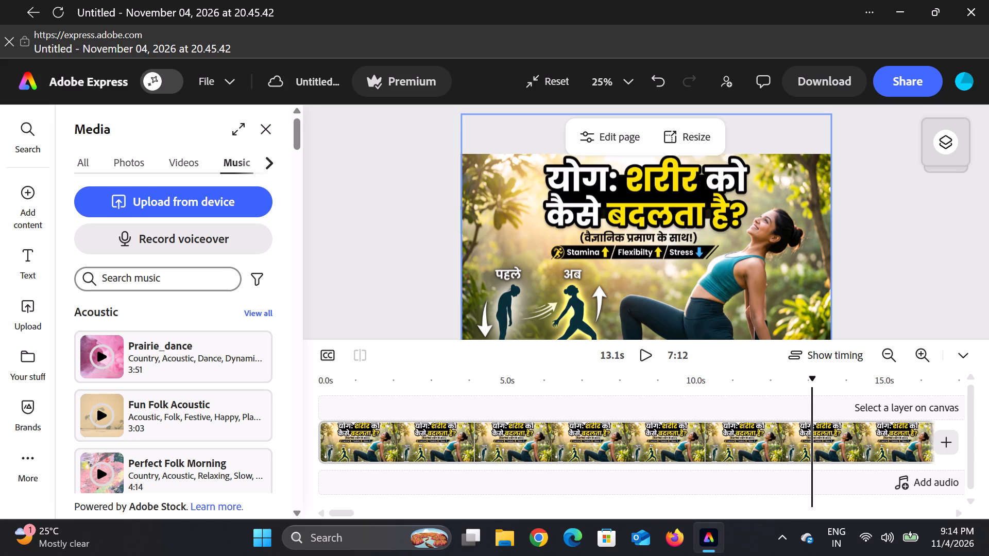
{"action": "scroll", "coordinate": [840, 420], "scroll_direction": "down", "scroll_amount": 2}
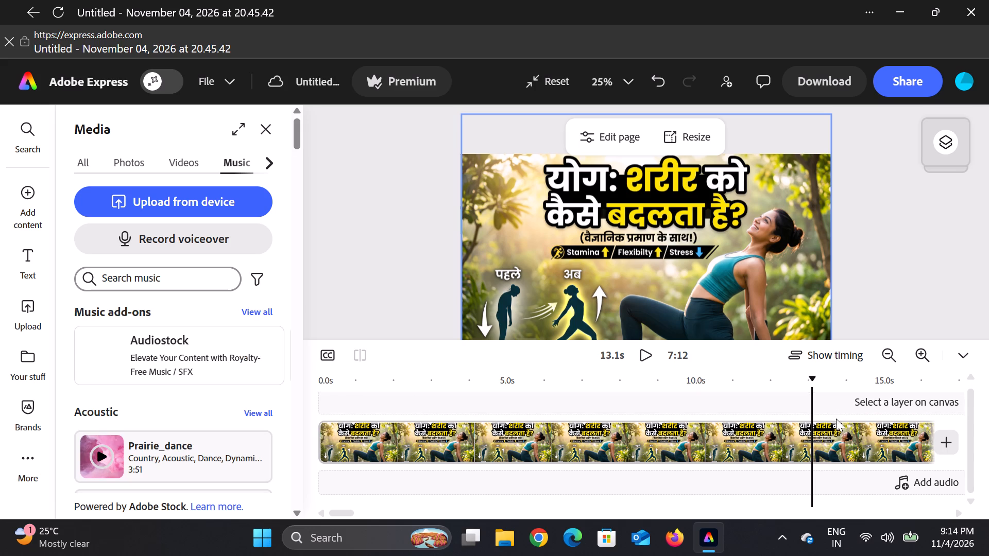
{"action": "scroll", "coordinate": [771, 380], "scroll_direction": "up", "scroll_amount": 3}
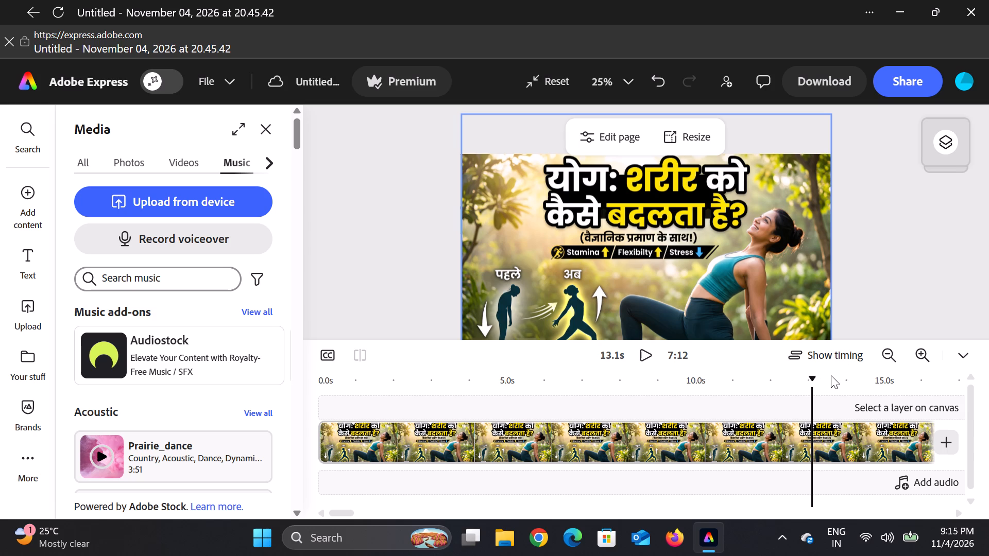
{"action": "left_click_drag", "start_coordinate": [812, 386], "coordinate": [871, 394]}
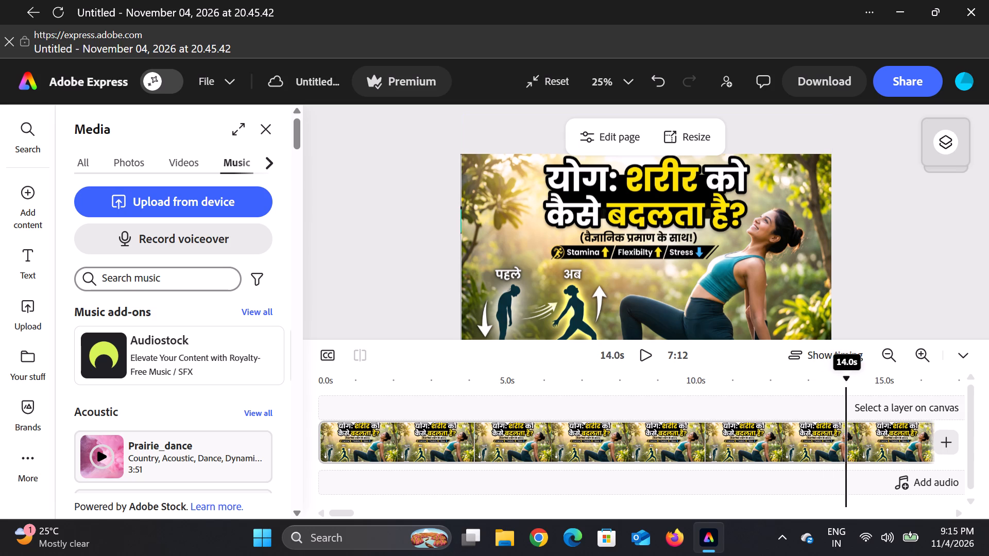
{"action": "left_click_drag", "start_coordinate": [871, 394], "coordinate": [971, 409]}
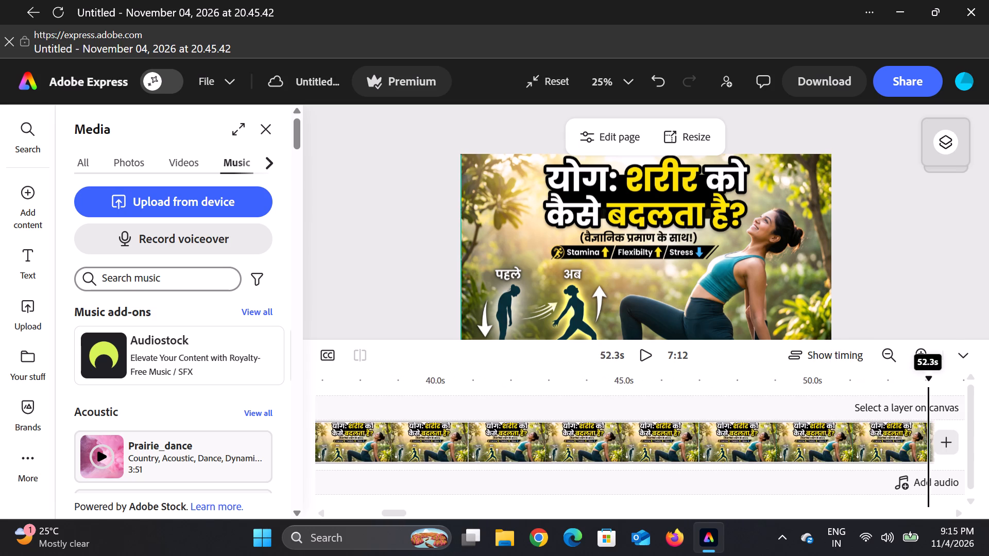
{"action": "left_click_drag", "start_coordinate": [971, 409], "coordinate": [969, 409]}
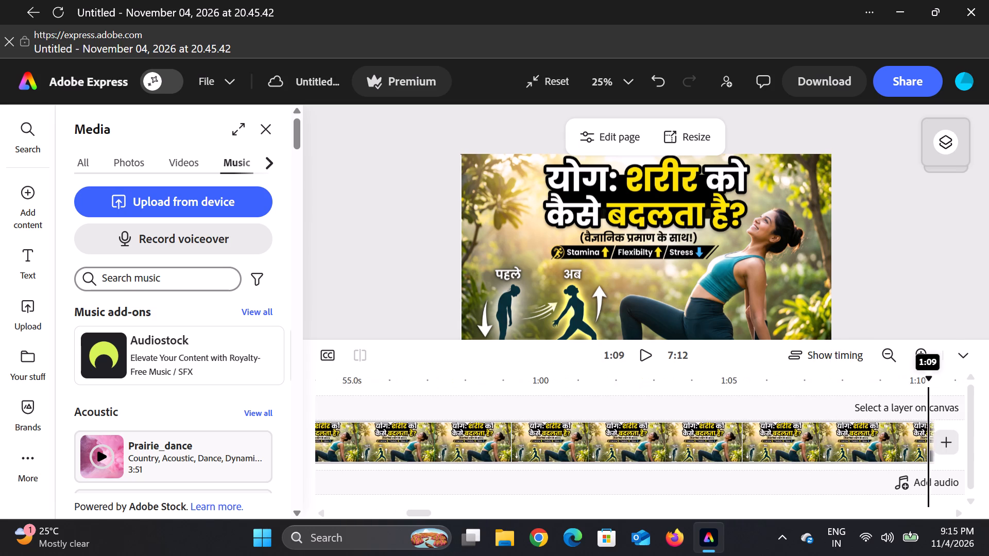
{"action": "left_click_drag", "start_coordinate": [969, 409], "coordinate": [988, 405]}
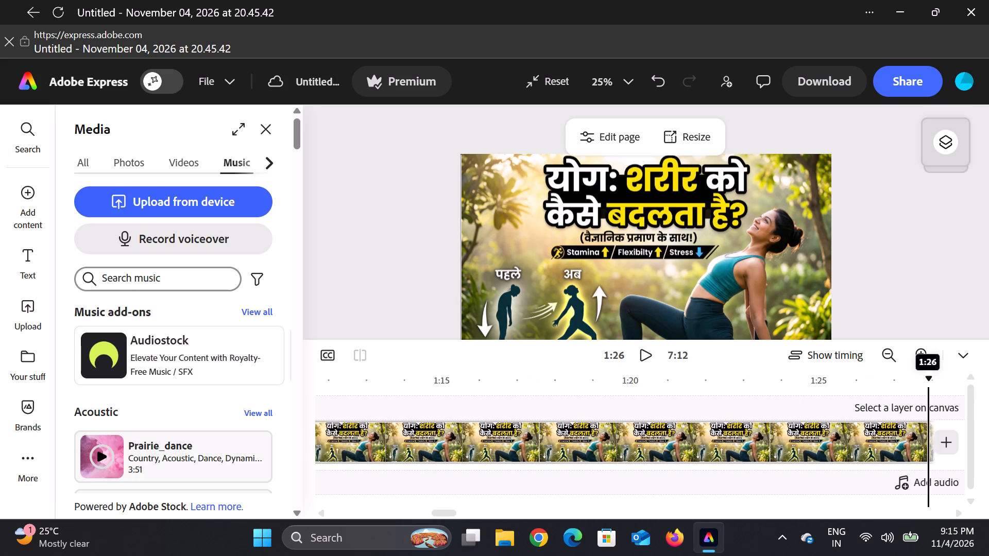
{"action": "left_click_drag", "start_coordinate": [988, 405], "coordinate": [988, 405]}
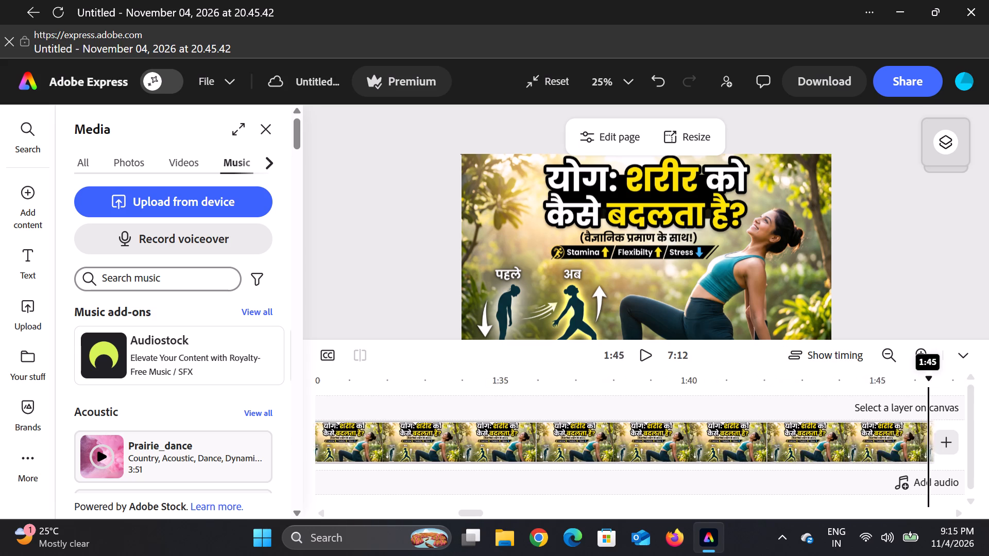
{"action": "left_click_drag", "start_coordinate": [988, 405], "coordinate": [982, 402]}
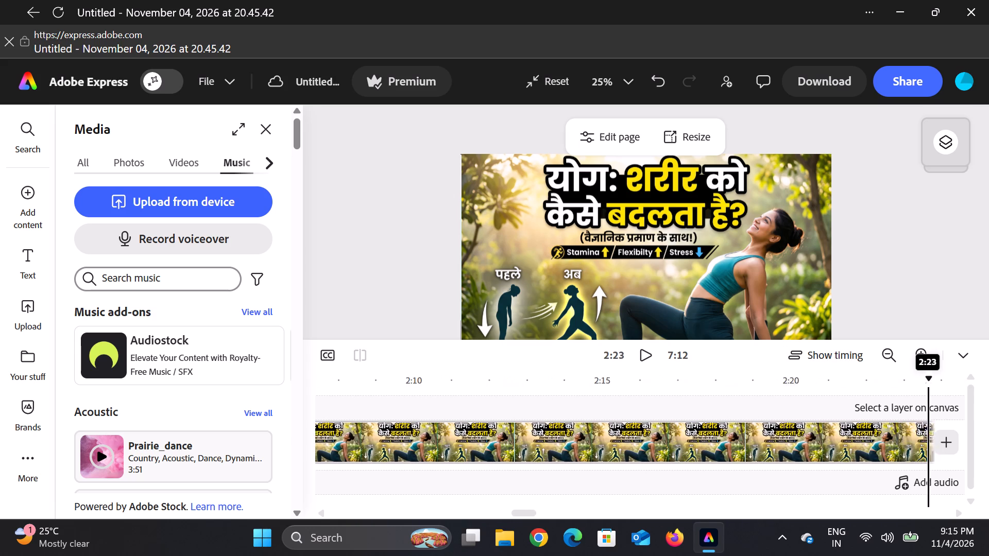
{"action": "left_click_drag", "start_coordinate": [982, 402], "coordinate": [768, 418]}
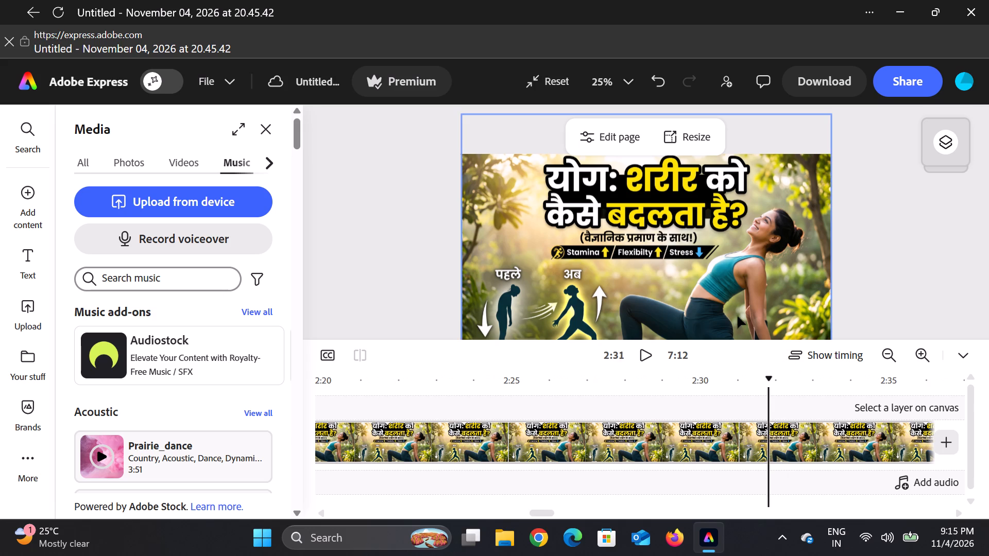
{"action": "scroll", "coordinate": [704, 306], "scroll_direction": "down", "scroll_amount": 5}
{"action": "scroll", "coordinate": [705, 302], "scroll_direction": "up", "scroll_amount": 1}
{"action": "scroll", "coordinate": [705, 302], "scroll_direction": "down", "scroll_amount": 6}
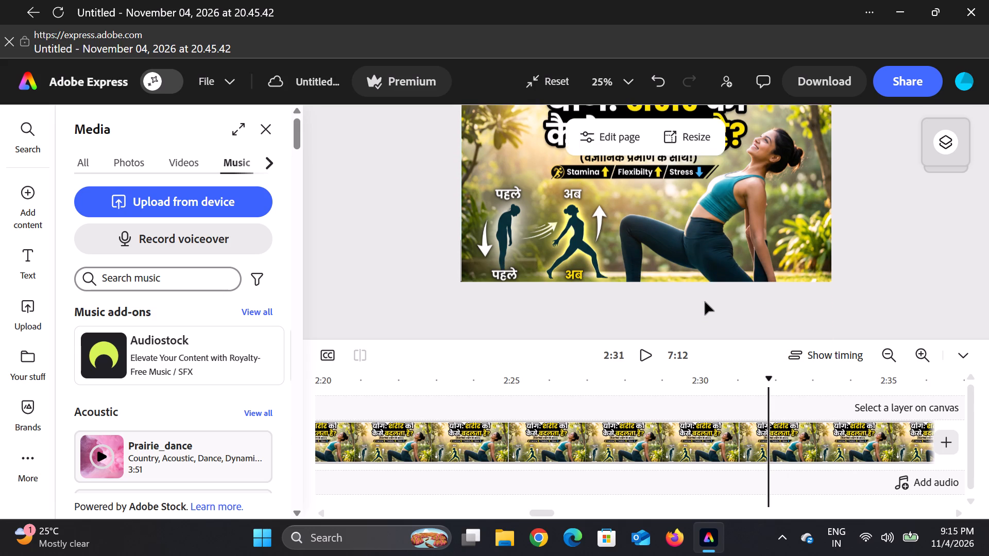
{"action": "scroll", "coordinate": [704, 300], "scroll_direction": "up", "scroll_amount": 3}
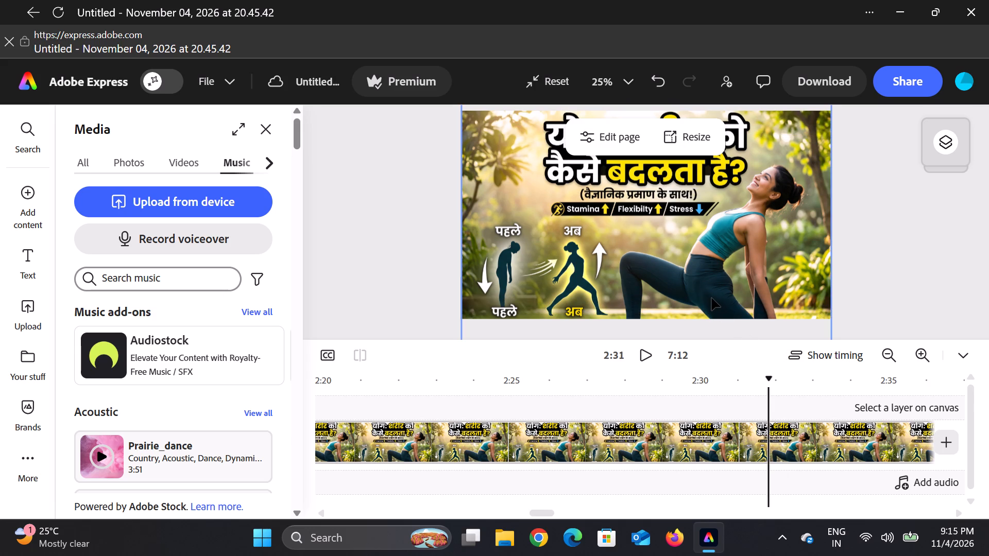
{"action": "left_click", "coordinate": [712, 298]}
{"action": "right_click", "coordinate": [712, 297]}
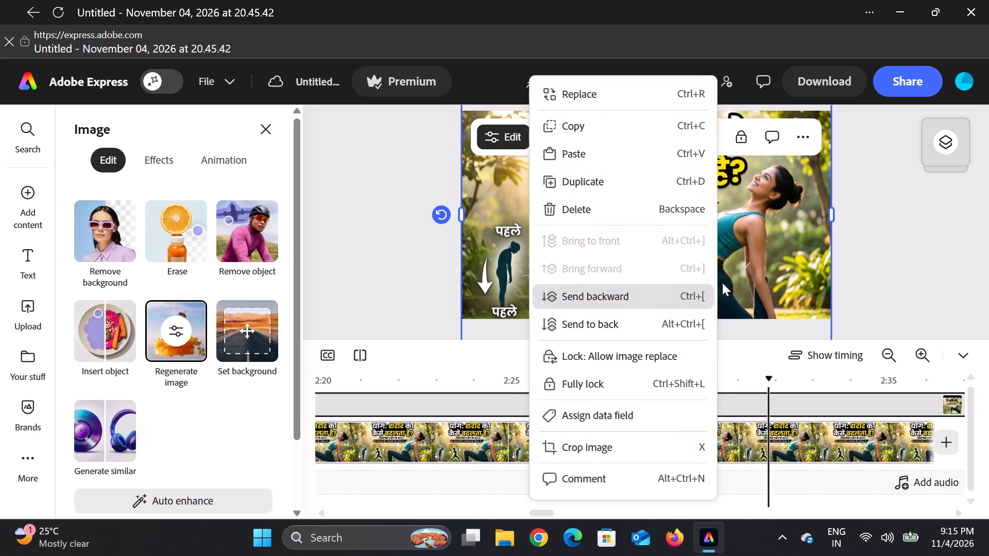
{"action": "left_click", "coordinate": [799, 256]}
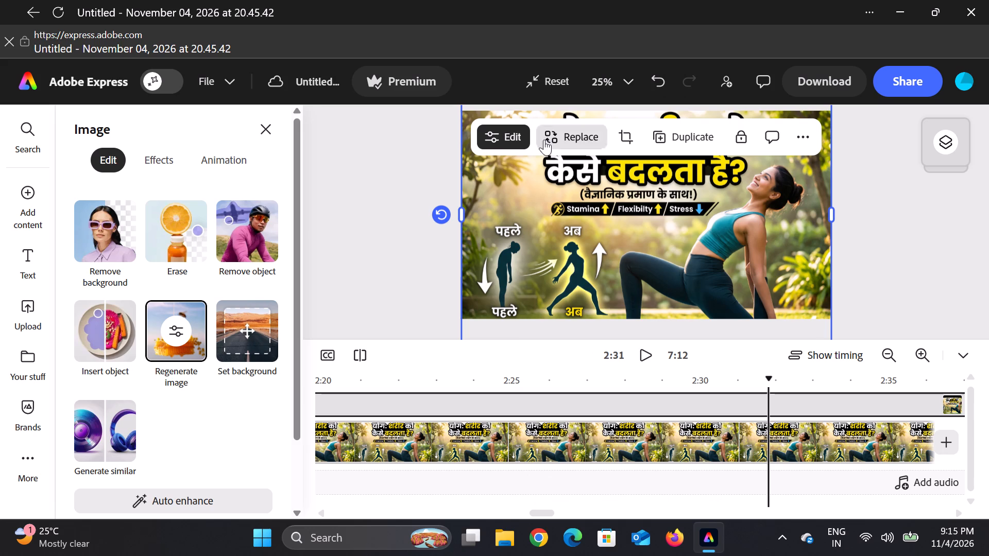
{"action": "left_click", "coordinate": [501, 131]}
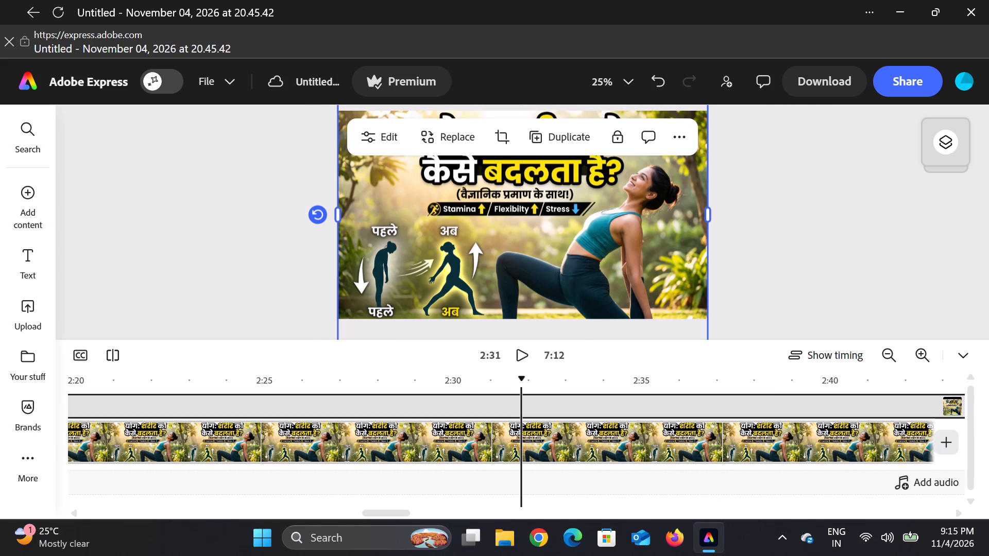
Trim the page's video clip from its end so the video lasts 4:10.
{"action": "left_click_drag", "start_coordinate": [521, 381], "coordinate": [988, 361]}
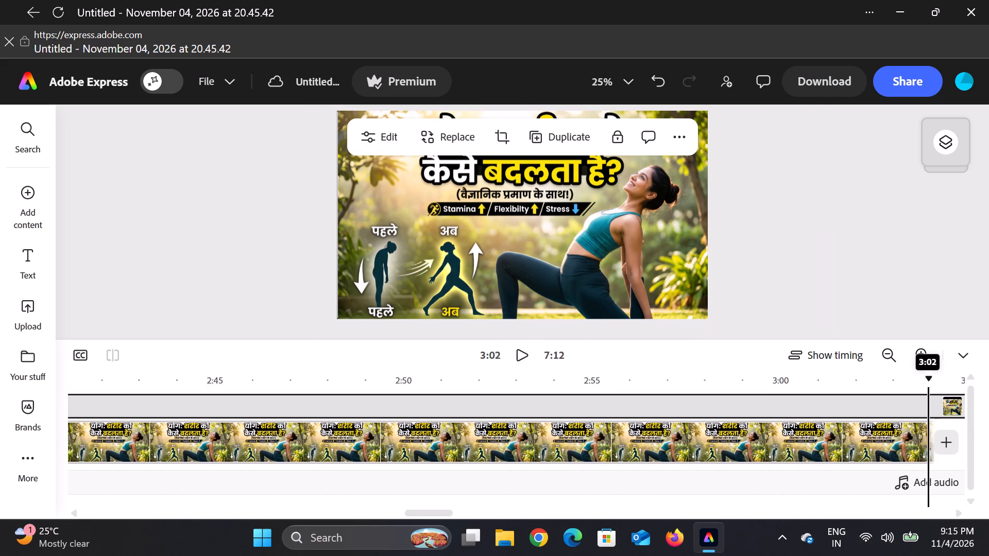
{"action": "left_click_drag", "start_coordinate": [988, 361], "coordinate": [988, 373]}
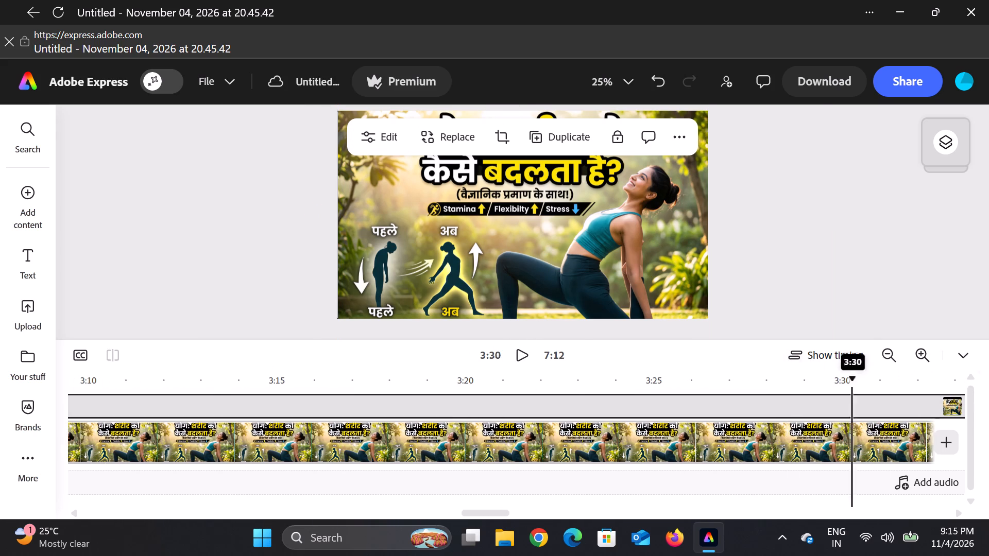
{"action": "left_click_drag", "start_coordinate": [988, 373], "coordinate": [988, 372]}
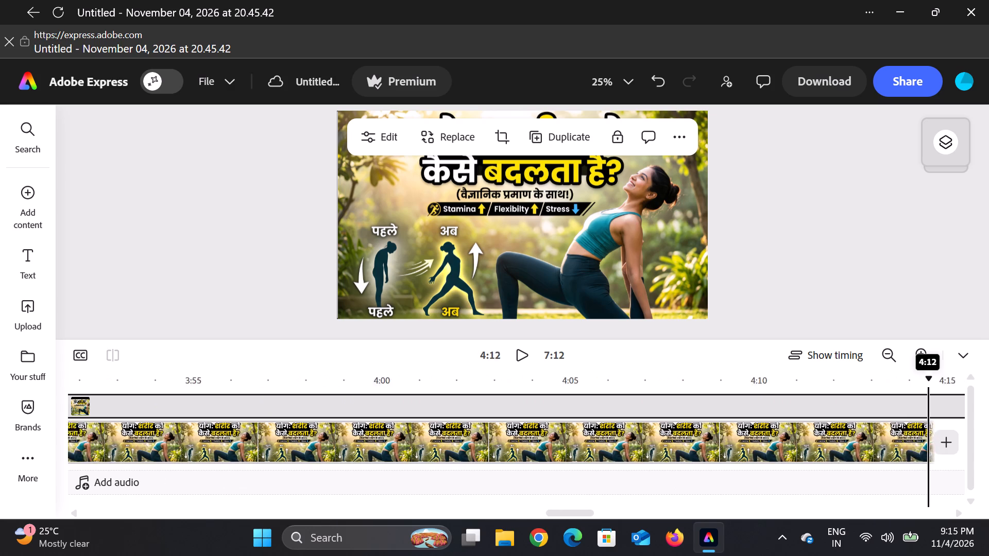
{"action": "left_click_drag", "start_coordinate": [988, 372], "coordinate": [988, 371]}
{"action": "left_click", "coordinate": [912, 441]}
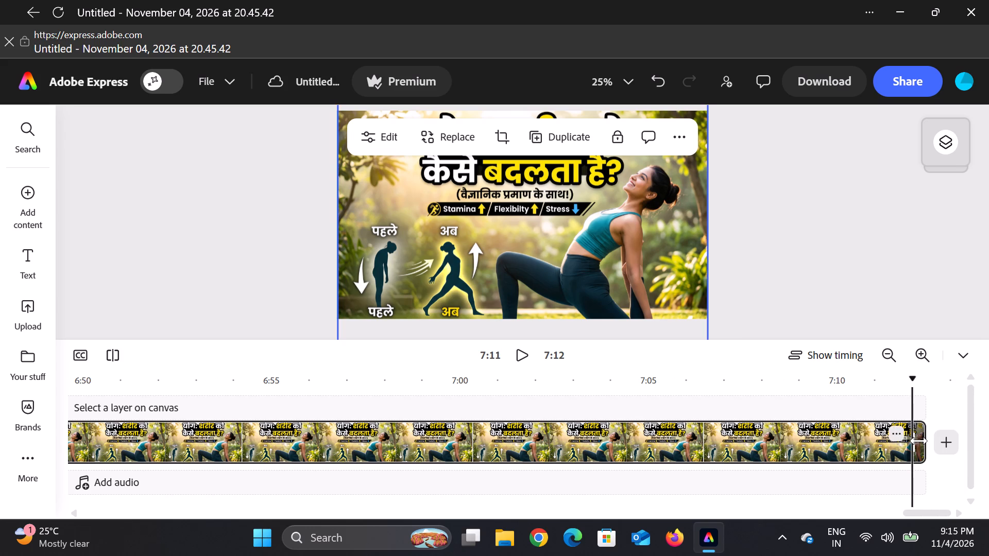
{"action": "left_click_drag", "start_coordinate": [917, 438], "coordinate": [877, 443]}
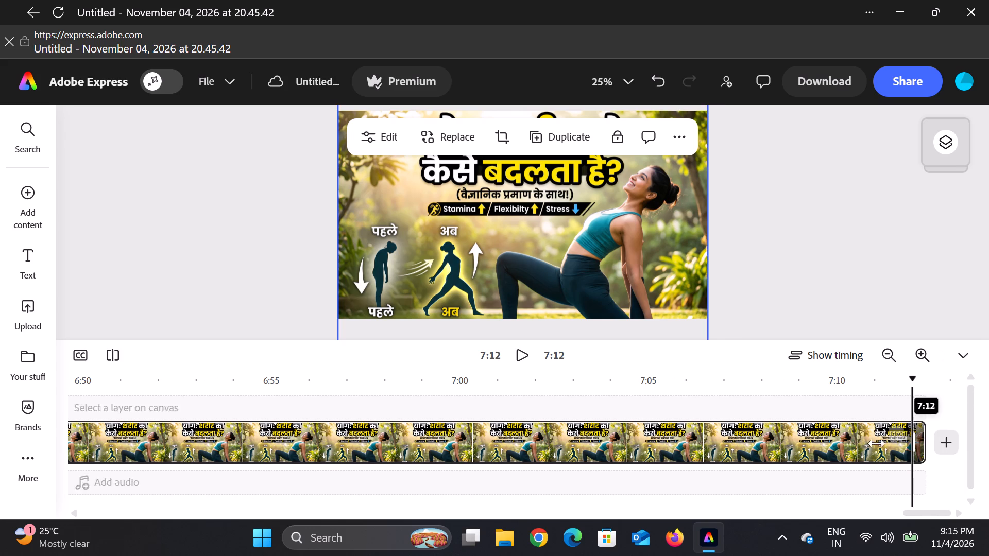
{"action": "left_click_drag", "start_coordinate": [877, 443], "coordinate": [440, 420]}
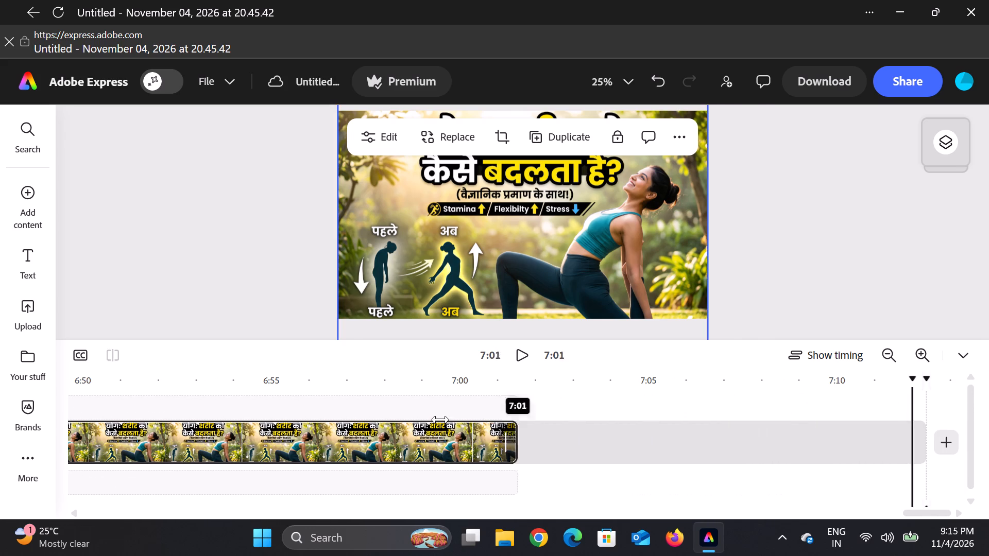
{"action": "left_click_drag", "start_coordinate": [440, 420], "coordinate": [0, 396]}
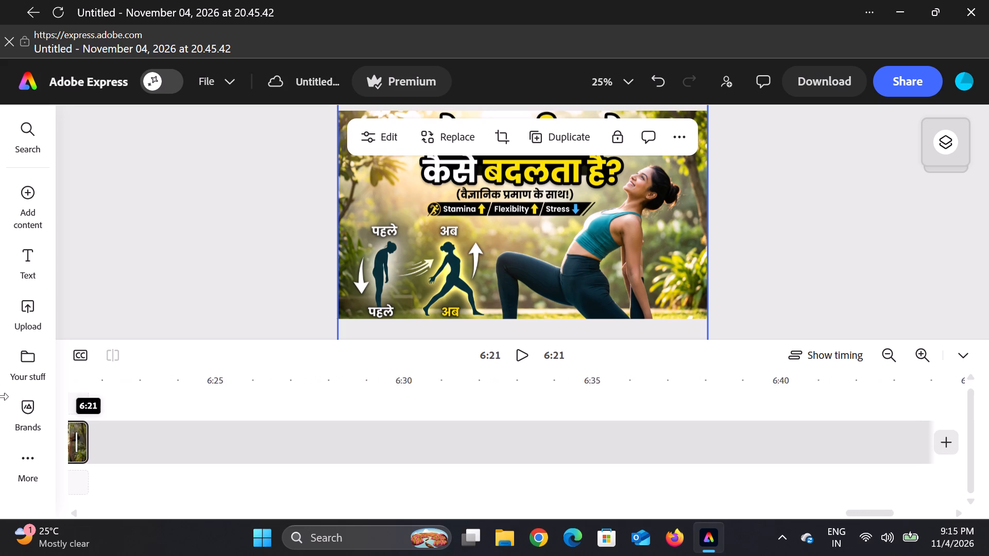
{"action": "left_click_drag", "start_coordinate": [0, 396], "coordinate": [0, 393]}
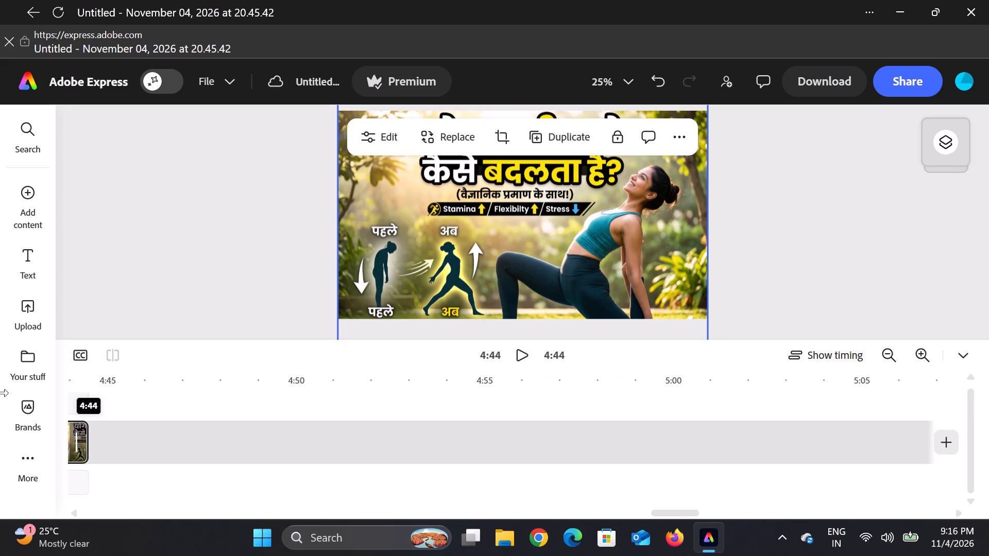
{"action": "left_click_drag", "start_coordinate": [0, 393], "coordinate": [1, 391]}
{"action": "right_click", "coordinate": [1, 391]}
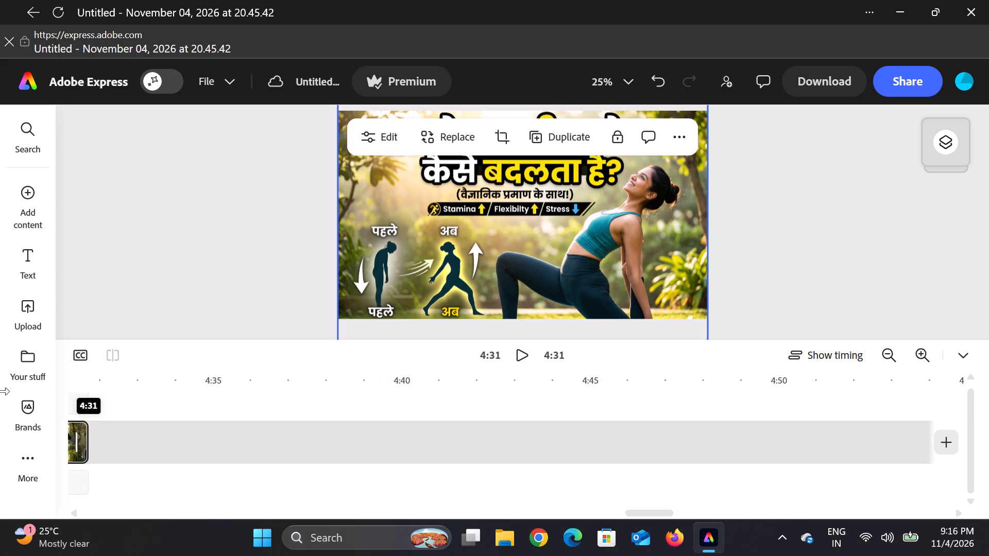
{"action": "left_click_drag", "start_coordinate": [1, 391], "coordinate": [1, 391]}
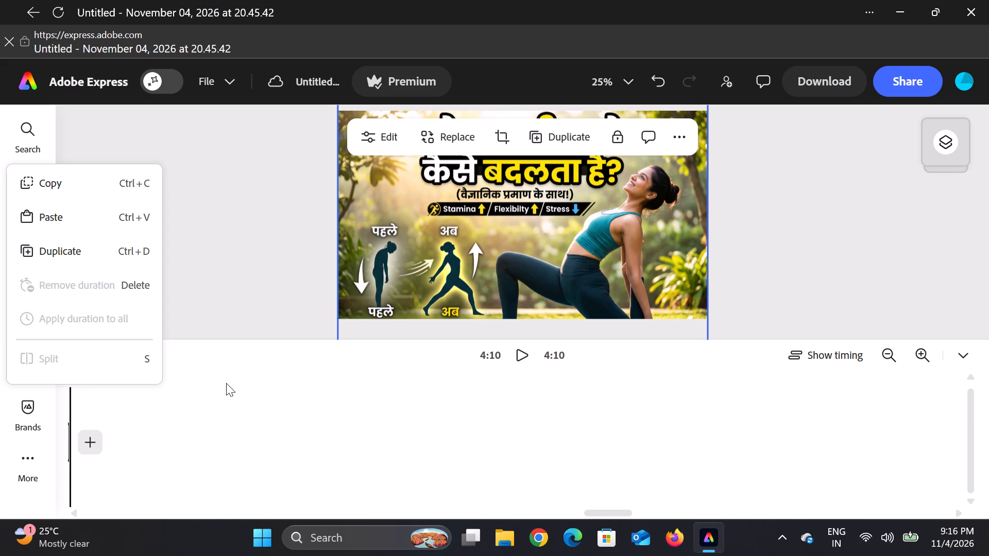
Play the first two seconds of the trimmed video from the beginning, and pause it.
{"action": "left_click", "coordinate": [524, 363]}
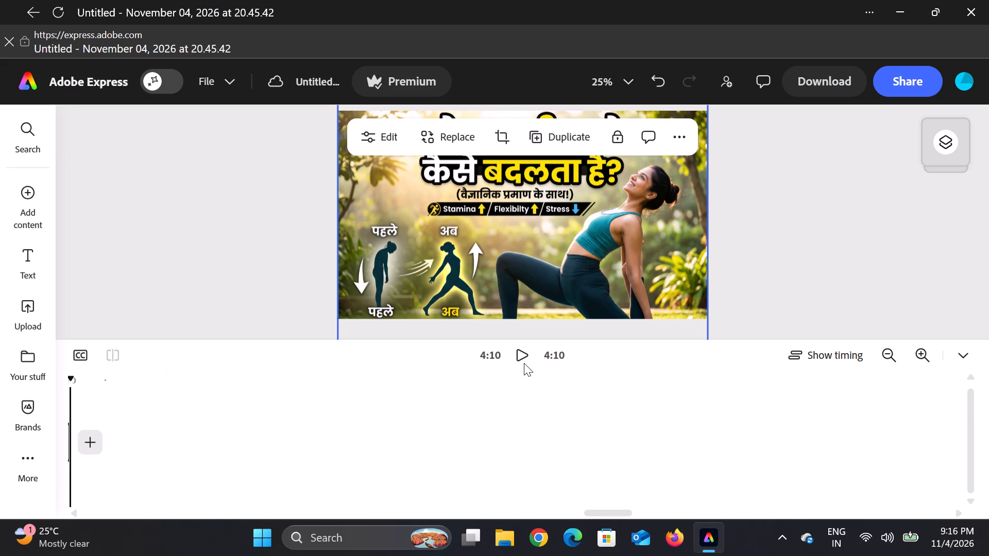
{"action": "left_click", "coordinate": [521, 358]}
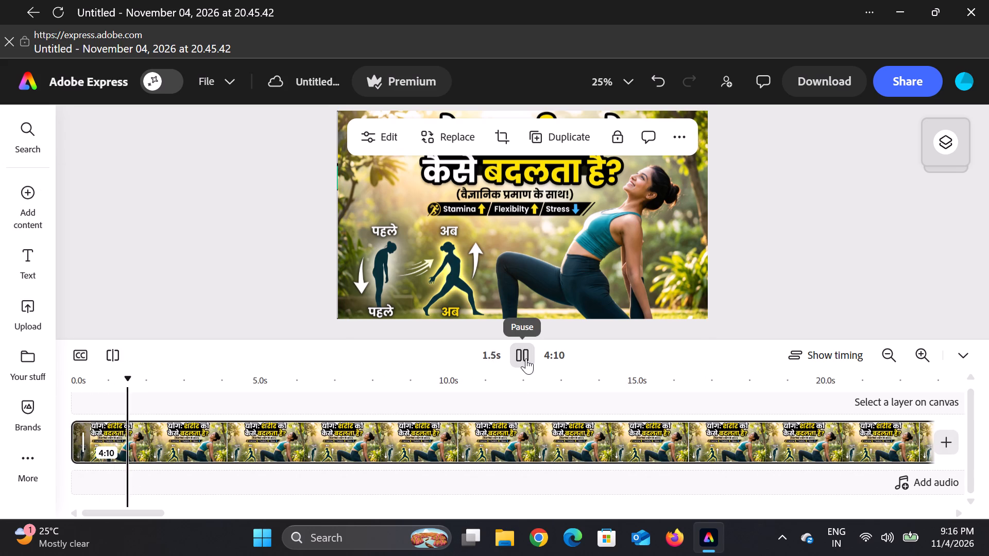
{"action": "left_click", "coordinate": [525, 353]}
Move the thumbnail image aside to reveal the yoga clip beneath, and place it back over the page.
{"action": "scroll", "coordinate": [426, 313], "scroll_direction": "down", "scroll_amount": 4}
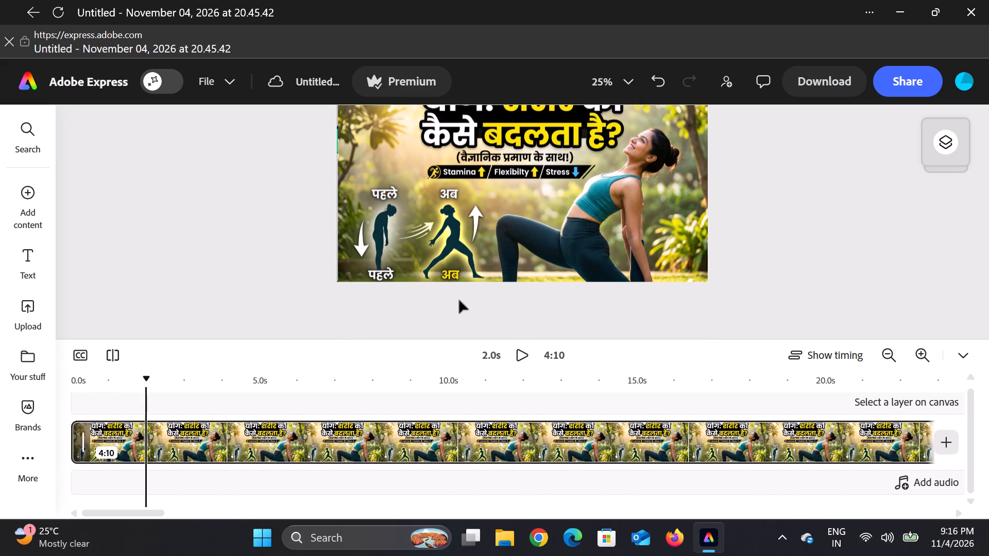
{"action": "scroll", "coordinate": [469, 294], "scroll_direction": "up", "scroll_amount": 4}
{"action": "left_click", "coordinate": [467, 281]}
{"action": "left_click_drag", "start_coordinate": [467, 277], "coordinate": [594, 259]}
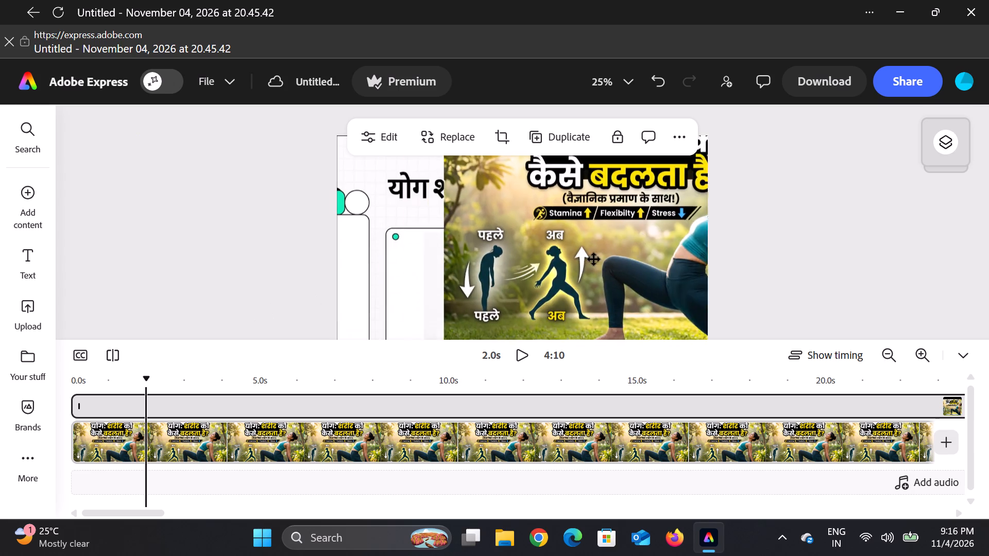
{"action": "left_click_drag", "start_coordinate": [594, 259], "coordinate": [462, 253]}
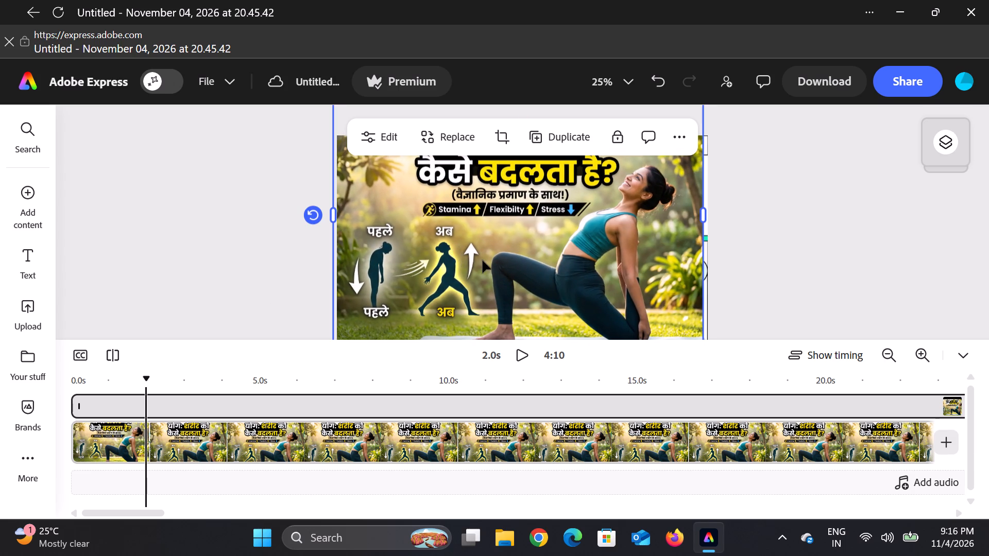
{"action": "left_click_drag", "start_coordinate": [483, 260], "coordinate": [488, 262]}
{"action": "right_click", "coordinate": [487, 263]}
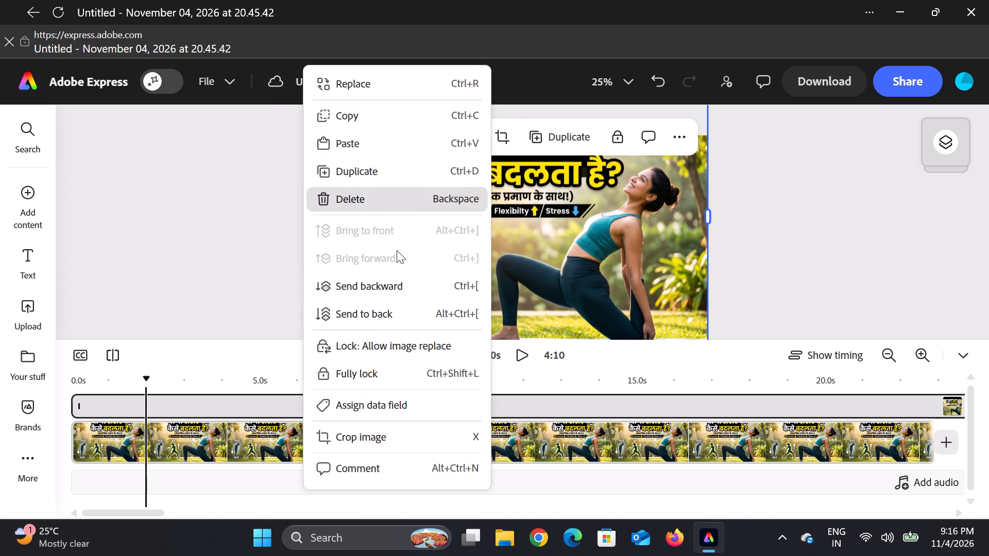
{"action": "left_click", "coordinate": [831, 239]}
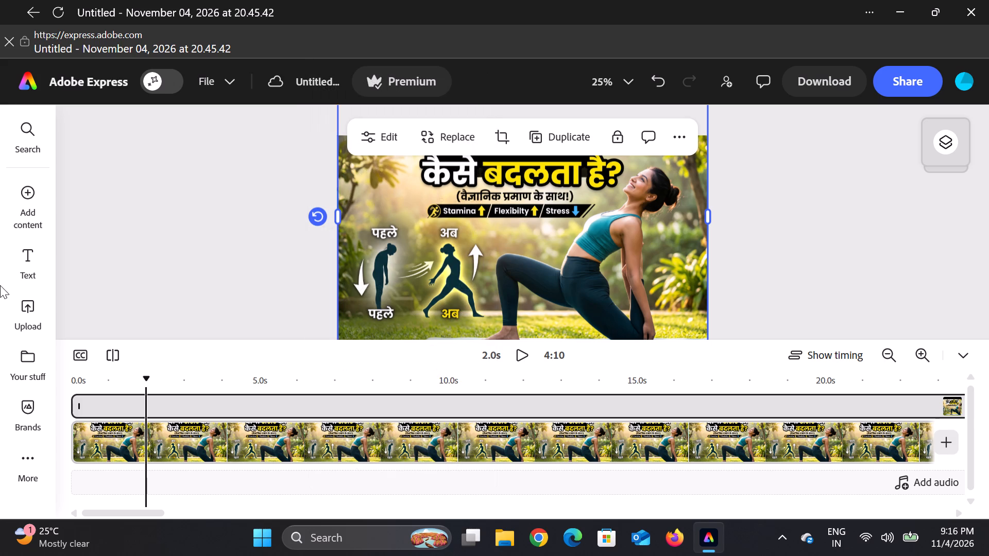
Look through the uploaded files for footage that could be added to the video.
{"action": "scroll", "coordinate": [0, 283], "scroll_direction": "up", "scroll_amount": 2}
{"action": "left_click", "coordinate": [19, 217]}
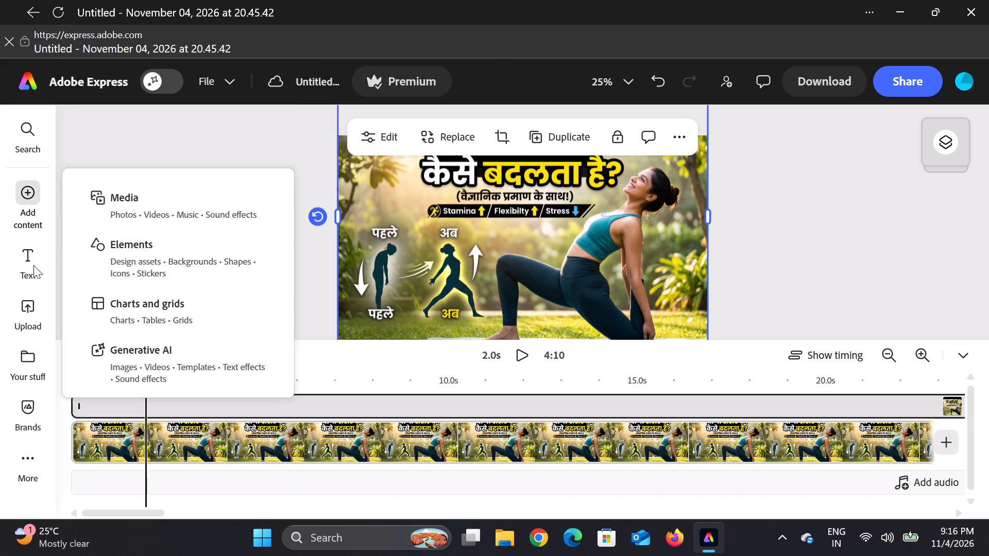
{"action": "left_click", "coordinate": [33, 265]}
{"action": "left_click", "coordinate": [28, 326]}
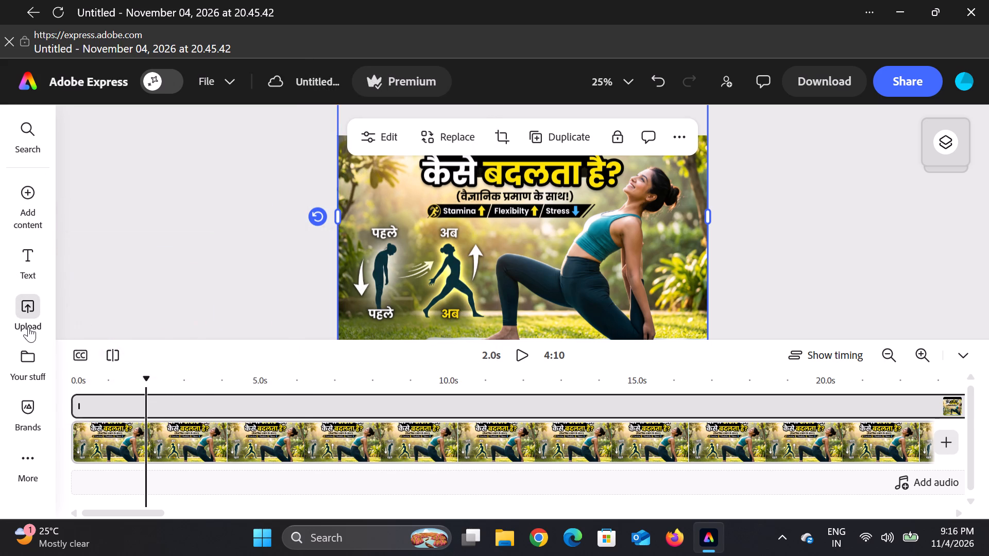
{"action": "scroll", "coordinate": [135, 304], "scroll_direction": "down", "scroll_amount": 1}
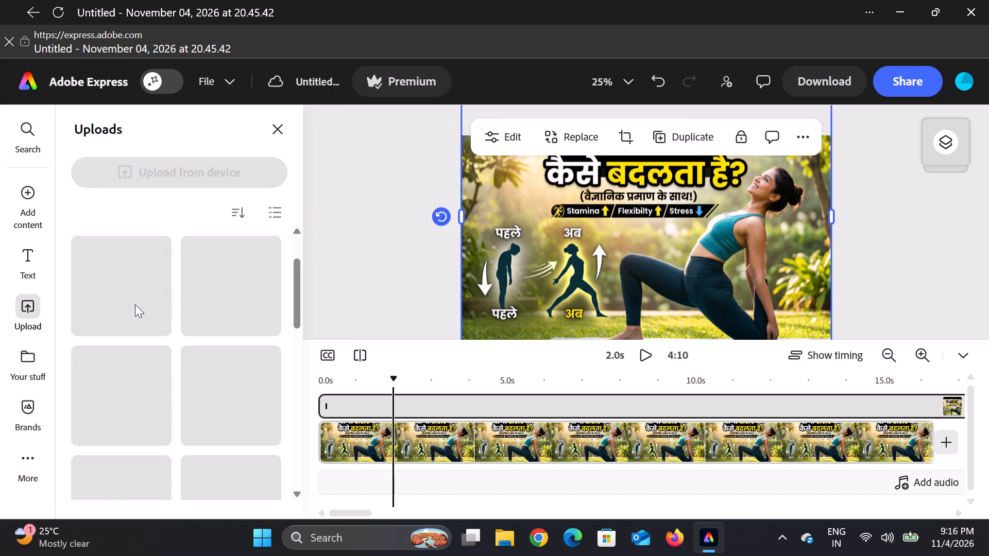
{"action": "scroll", "coordinate": [135, 304], "scroll_direction": "up", "scroll_amount": 2}
{"action": "scroll", "coordinate": [135, 304], "scroll_direction": "down", "scroll_amount": 3}
{"action": "scroll", "coordinate": [135, 304], "scroll_direction": "up", "scroll_amount": 2}
{"action": "scroll", "coordinate": [135, 304], "scroll_direction": "down", "scroll_amount": 3}
{"action": "scroll", "coordinate": [135, 304], "scroll_direction": "up", "scroll_amount": 4}
{"action": "scroll", "coordinate": [135, 304], "scroll_direction": "down", "scroll_amount": 4}
{"action": "scroll", "coordinate": [135, 304], "scroll_direction": "up", "scroll_amount": 4}
{"action": "scroll", "coordinate": [135, 304], "scroll_direction": "down", "scroll_amount": 3}
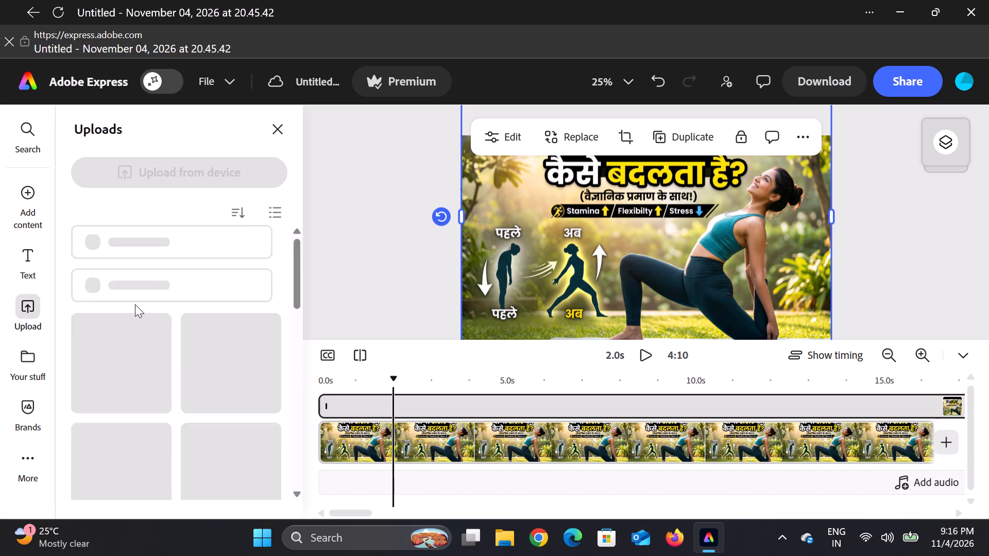
{"action": "scroll", "coordinate": [135, 304], "scroll_direction": "down", "scroll_amount": 1}
{"action": "scroll", "coordinate": [135, 304], "scroll_direction": "up", "scroll_amount": 7}
{"action": "scroll", "coordinate": [139, 332], "scroll_direction": "down", "scroll_amount": 1}
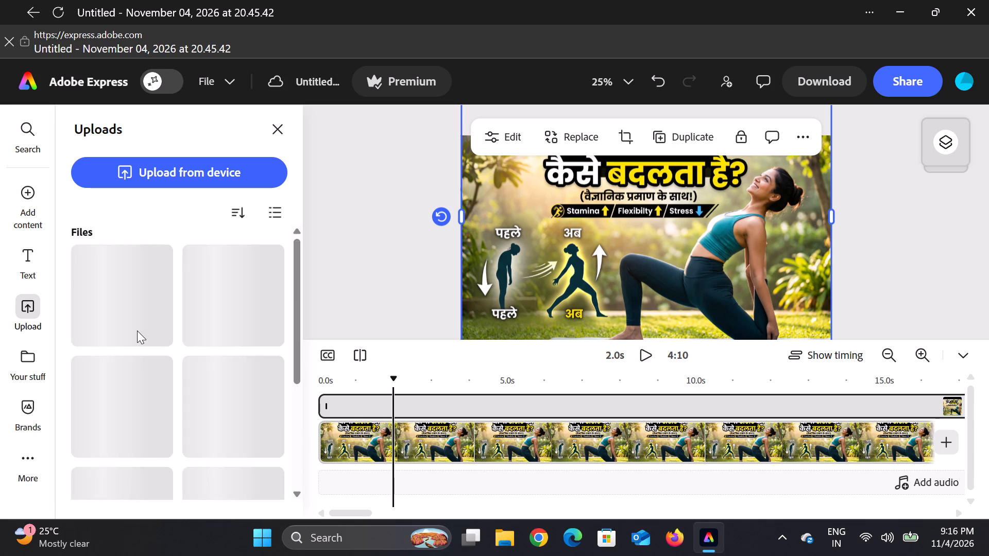
{"action": "scroll", "coordinate": [140, 335], "scroll_direction": "up", "scroll_amount": 6}
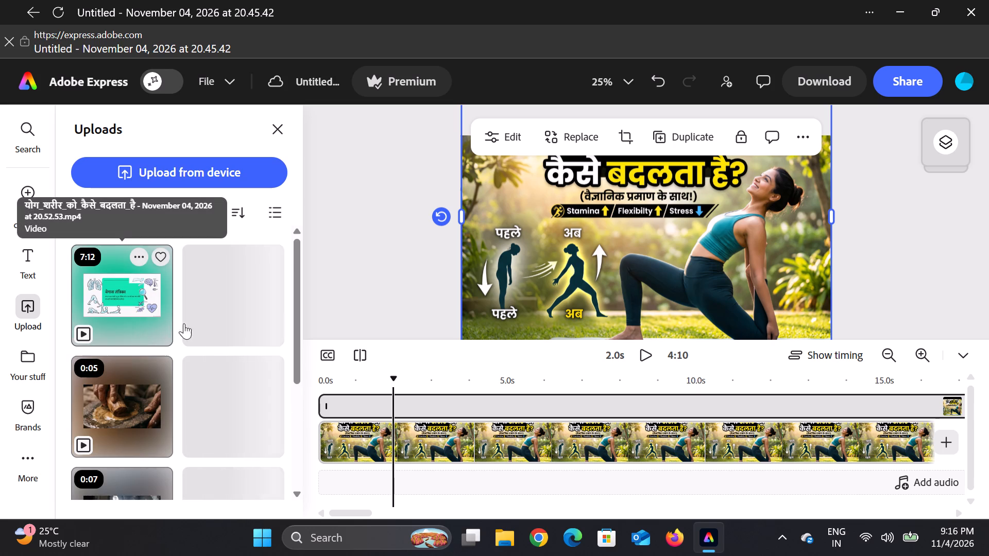
{"action": "scroll", "coordinate": [230, 326], "scroll_direction": "down", "scroll_amount": 14}
{"action": "scroll", "coordinate": [230, 334], "scroll_direction": "up", "scroll_amount": 9}
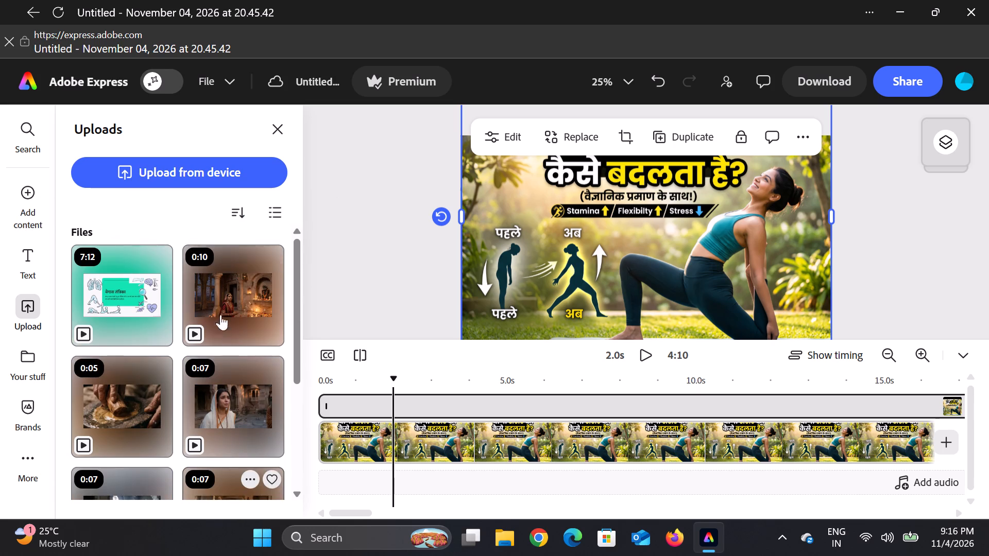
{"action": "scroll", "coordinate": [220, 315], "scroll_direction": "up", "scroll_amount": 1}
{"action": "scroll", "coordinate": [103, 214], "scroll_direction": "up", "scroll_amount": 2}
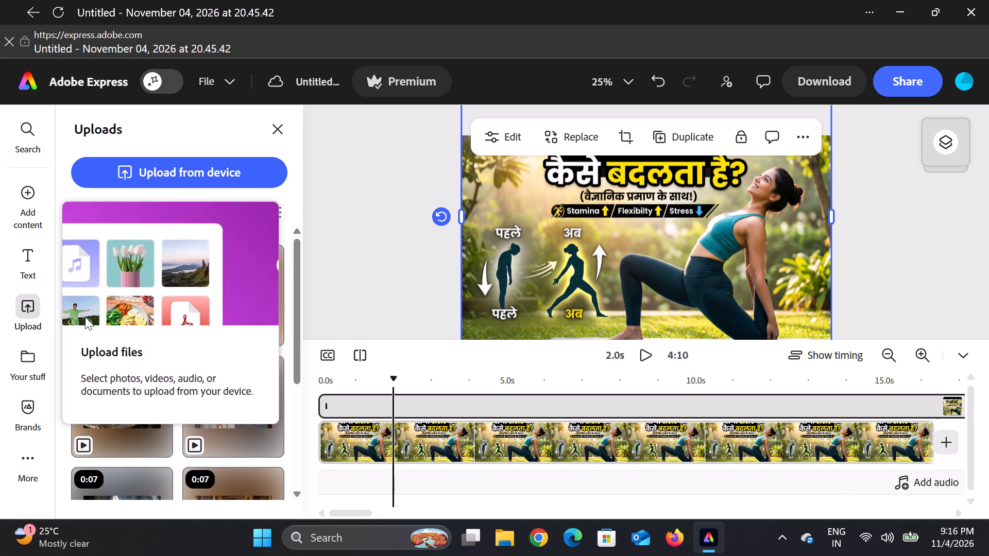
{"action": "scroll", "coordinate": [103, 320], "scroll_direction": "down", "scroll_amount": 5}
{"action": "scroll", "coordinate": [141, 380], "scroll_direction": "down", "scroll_amount": 6}
{"action": "scroll", "coordinate": [147, 388], "scroll_direction": "up", "scroll_amount": 7}
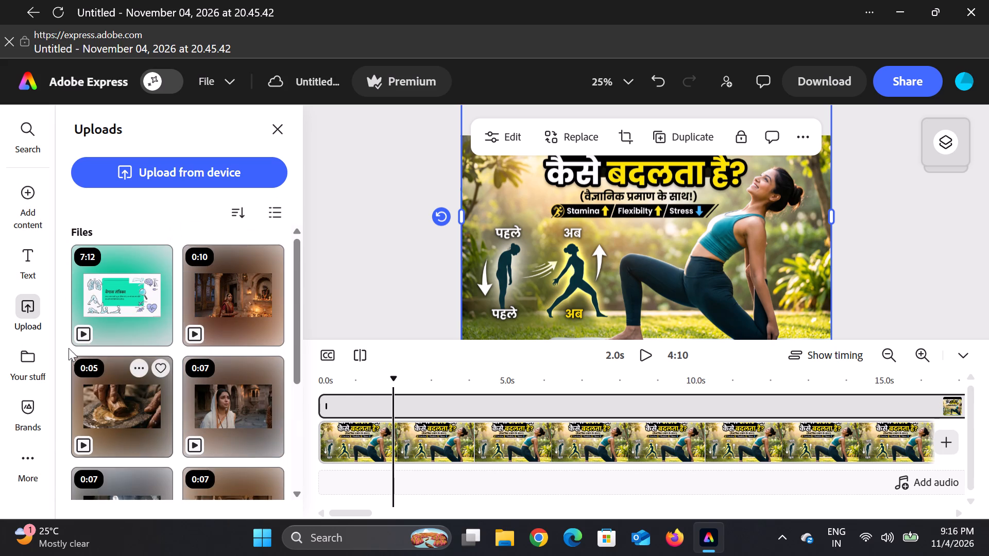
{"action": "scroll", "coordinate": [33, 465], "scroll_direction": "down", "scroll_amount": 1}
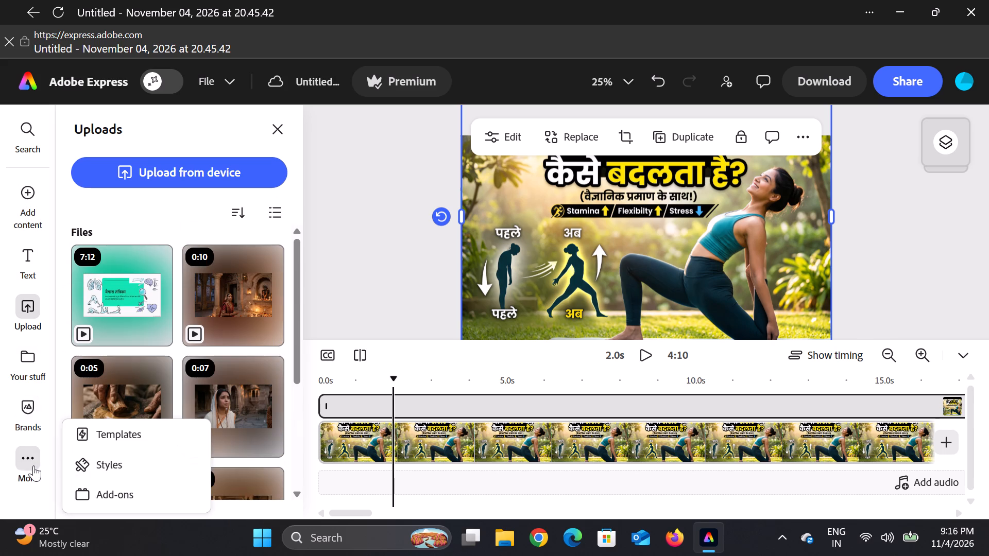
{"action": "scroll", "coordinate": [33, 465], "scroll_direction": "down", "scroll_amount": 2}
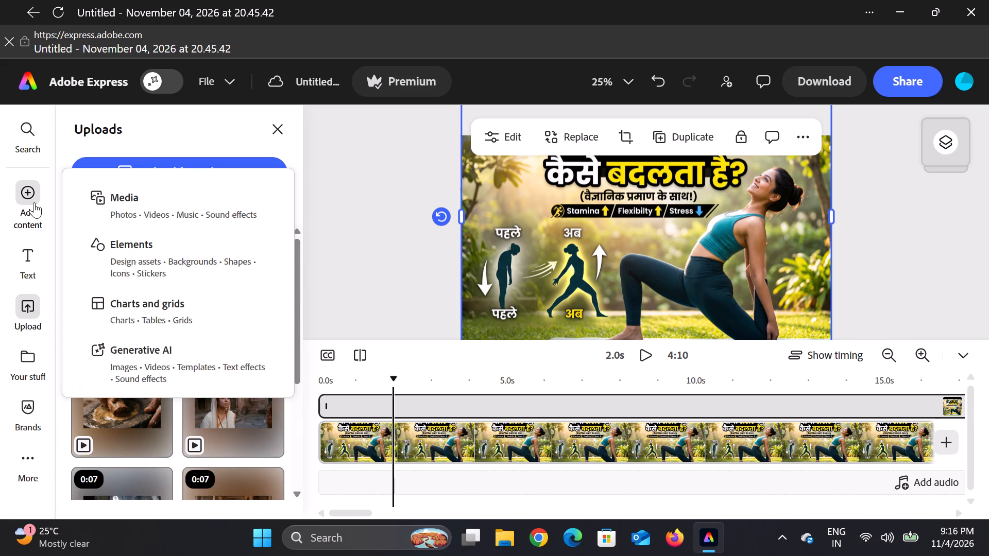
Browse the media library's music, photos and overall suggestions for content that could be added to the yoga video.
{"action": "left_click", "coordinate": [129, 207]}
{"action": "scroll", "coordinate": [155, 341], "scroll_direction": "down", "scroll_amount": 4}
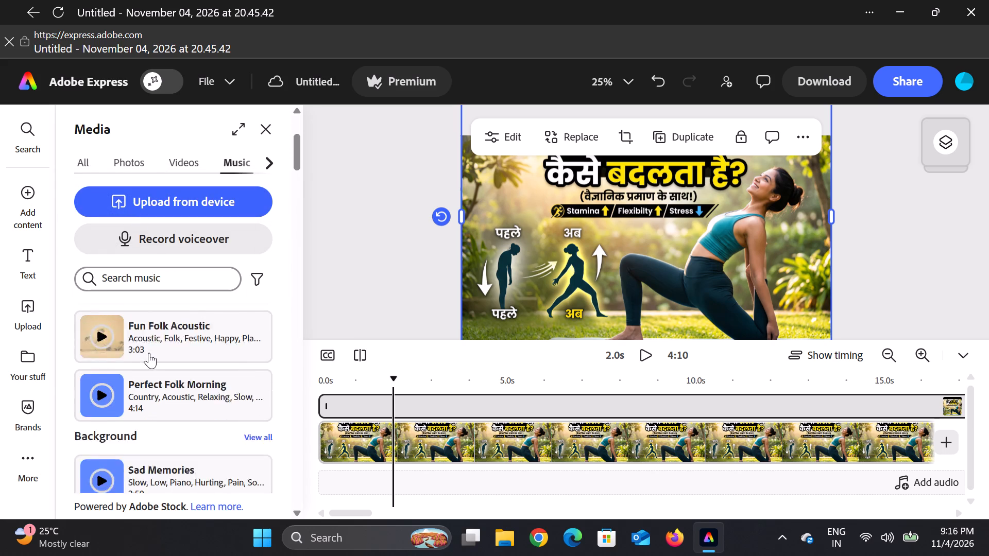
{"action": "scroll", "coordinate": [149, 353], "scroll_direction": "up", "scroll_amount": 10}
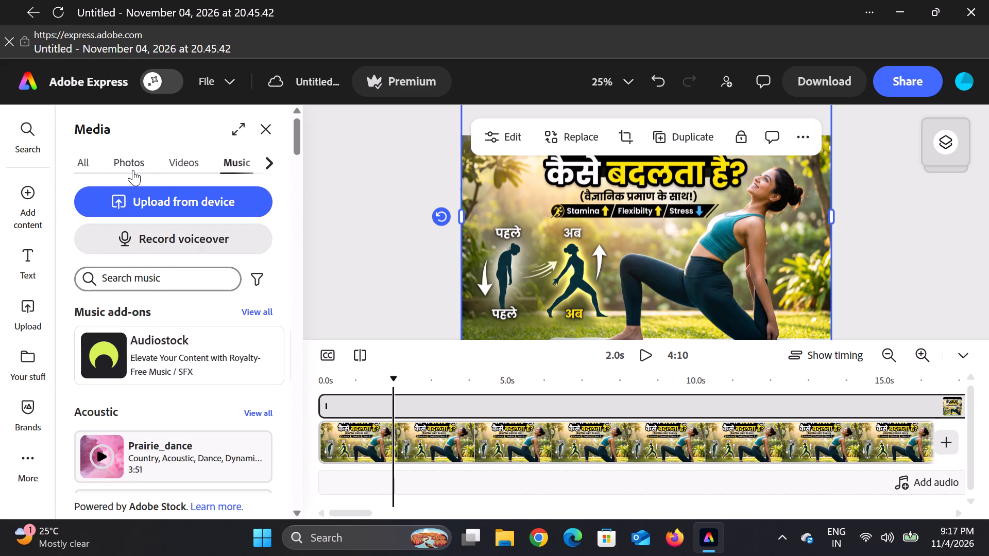
{"action": "left_click", "coordinate": [132, 169]}
{"action": "scroll", "coordinate": [152, 333], "scroll_direction": "down", "scroll_amount": 1}
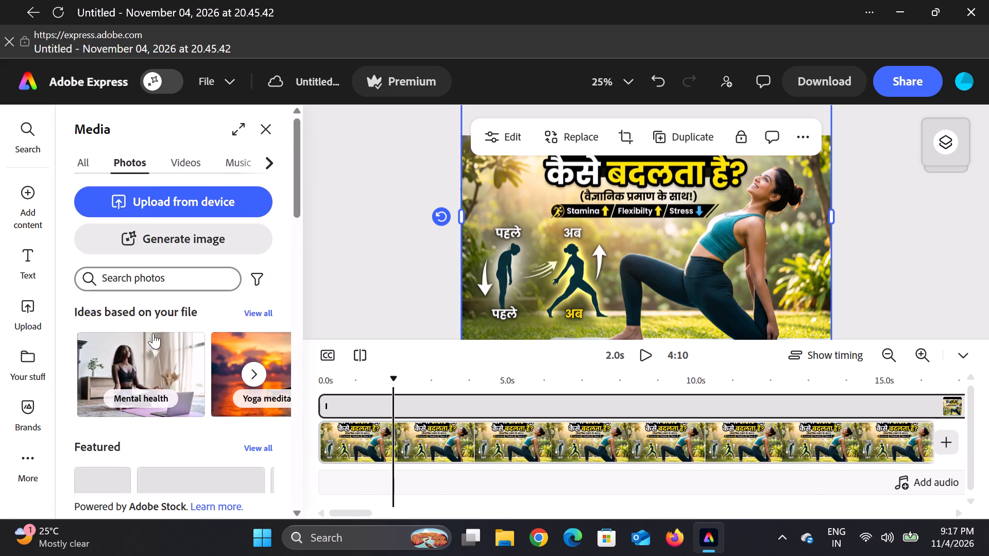
{"action": "scroll", "coordinate": [153, 333], "scroll_direction": "down", "scroll_amount": 5}
{"action": "scroll", "coordinate": [154, 336], "scroll_direction": "up", "scroll_amount": 7}
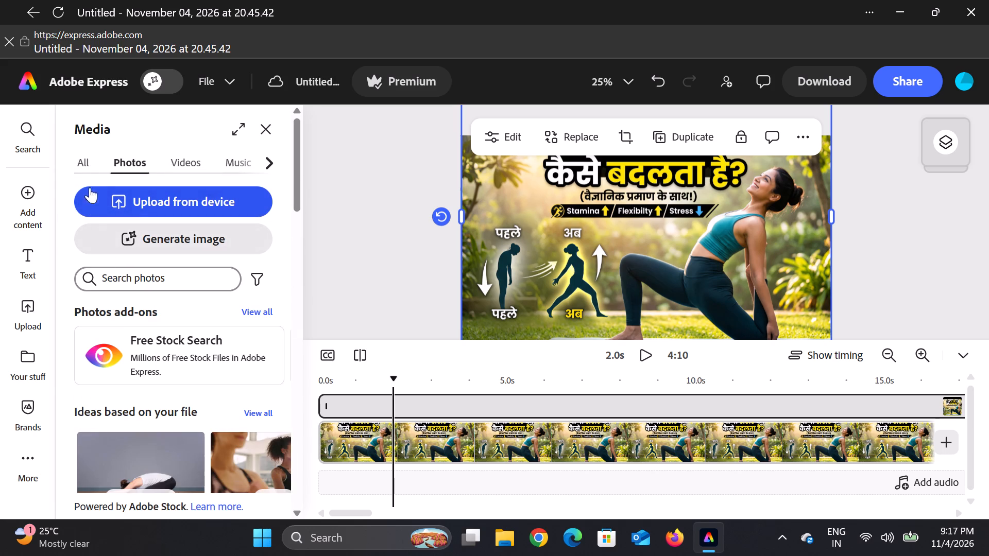
{"action": "left_click", "coordinate": [79, 157]}
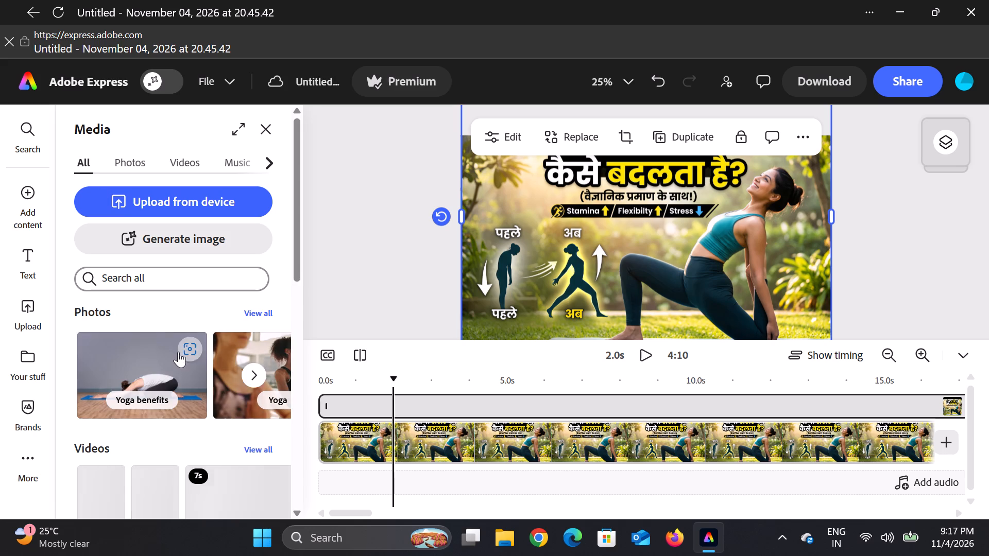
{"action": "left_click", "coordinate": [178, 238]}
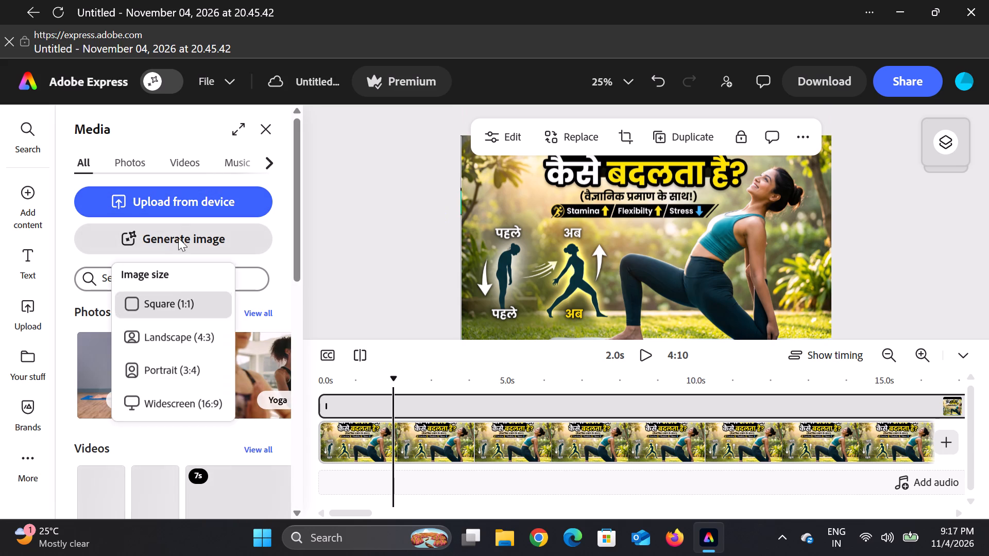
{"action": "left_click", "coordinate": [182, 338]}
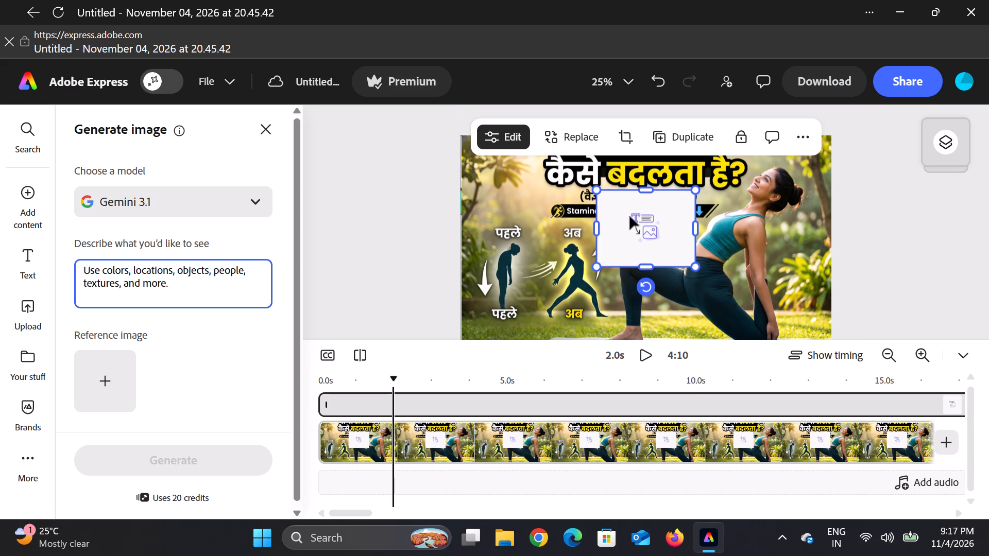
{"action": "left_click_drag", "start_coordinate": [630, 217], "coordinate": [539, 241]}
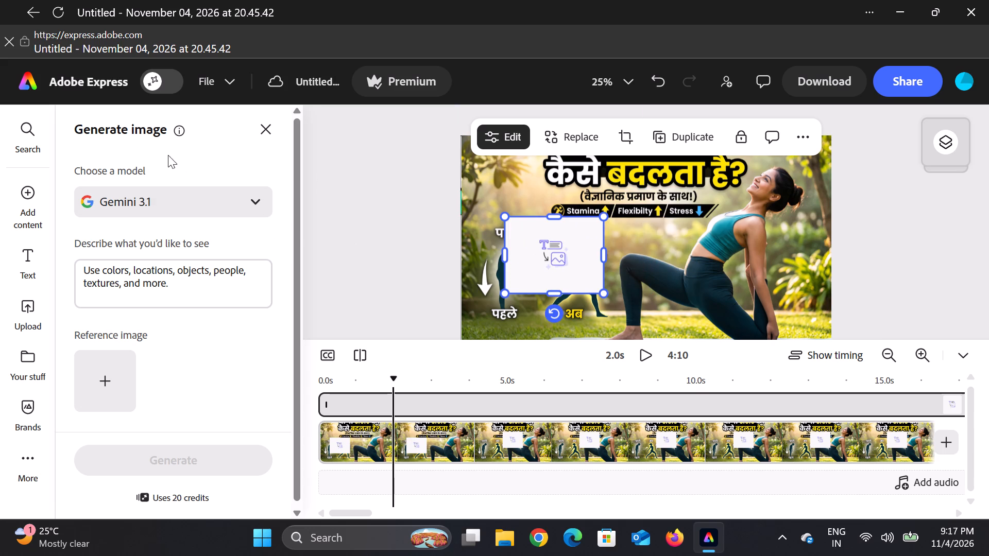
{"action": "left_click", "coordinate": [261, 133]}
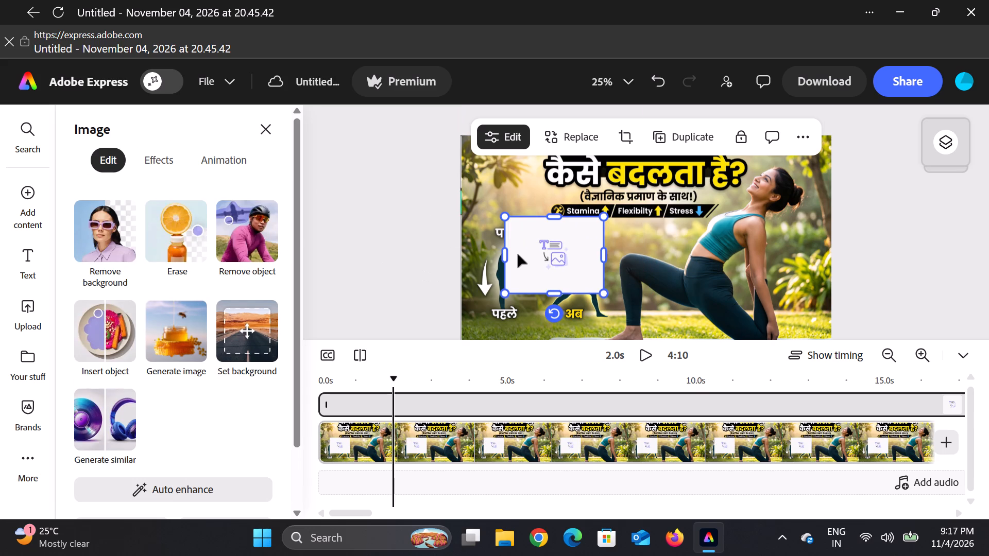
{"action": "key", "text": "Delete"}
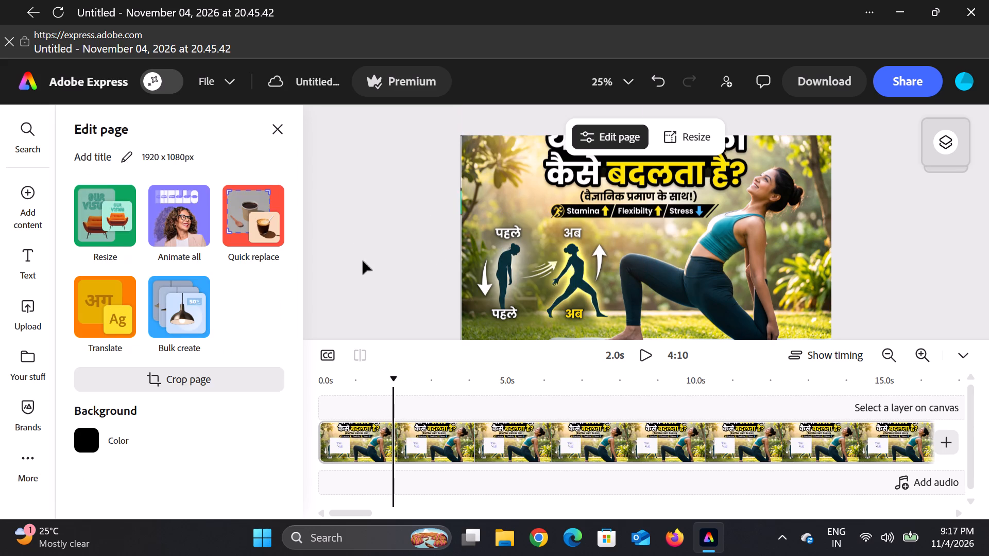
Open the thumbnail image for cropping and shift it slightly sideways within its crop frame.
{"action": "right_click", "coordinate": [635, 262]}
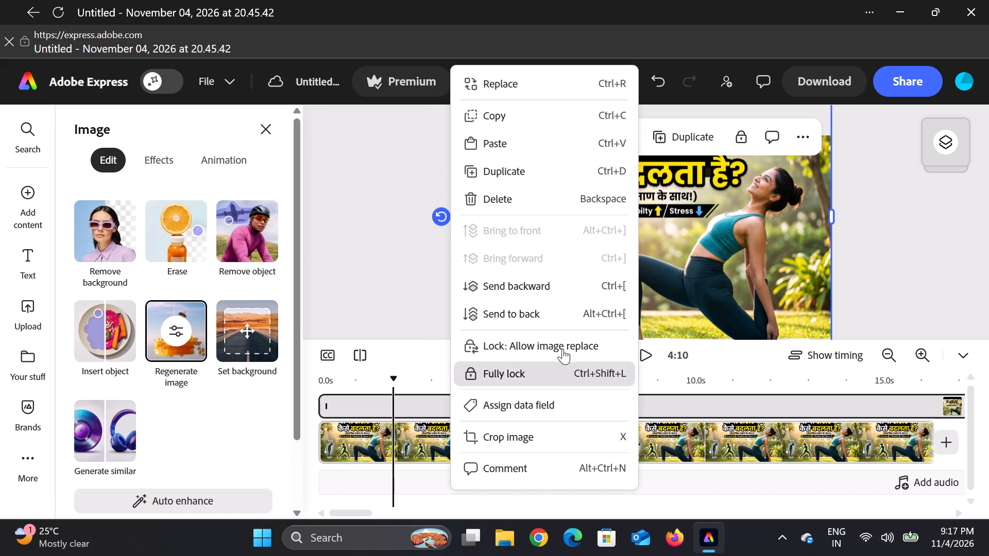
{"action": "left_click", "coordinate": [723, 242]}
{"action": "double_click", "coordinate": [706, 264]}
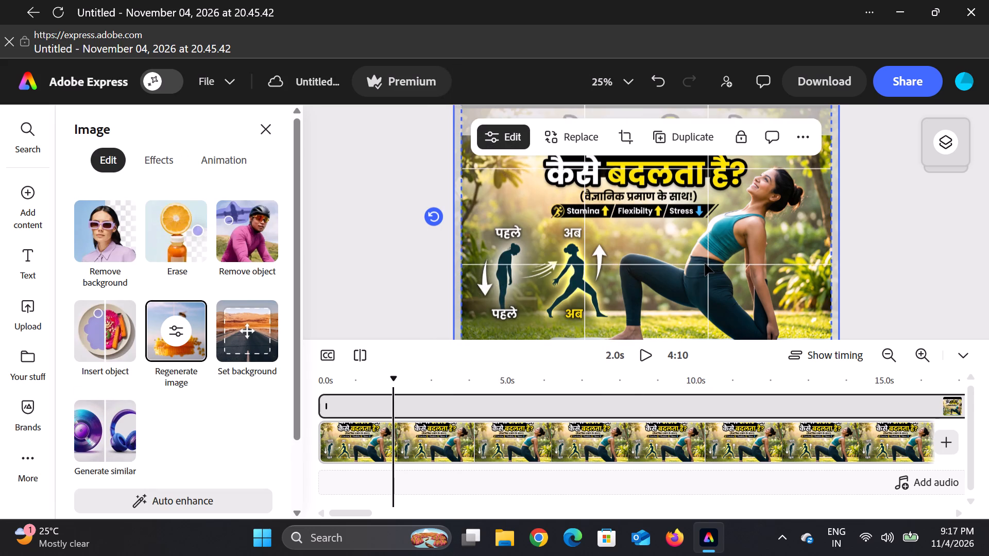
{"action": "left_click_drag", "start_coordinate": [679, 249], "coordinate": [669, 257]}
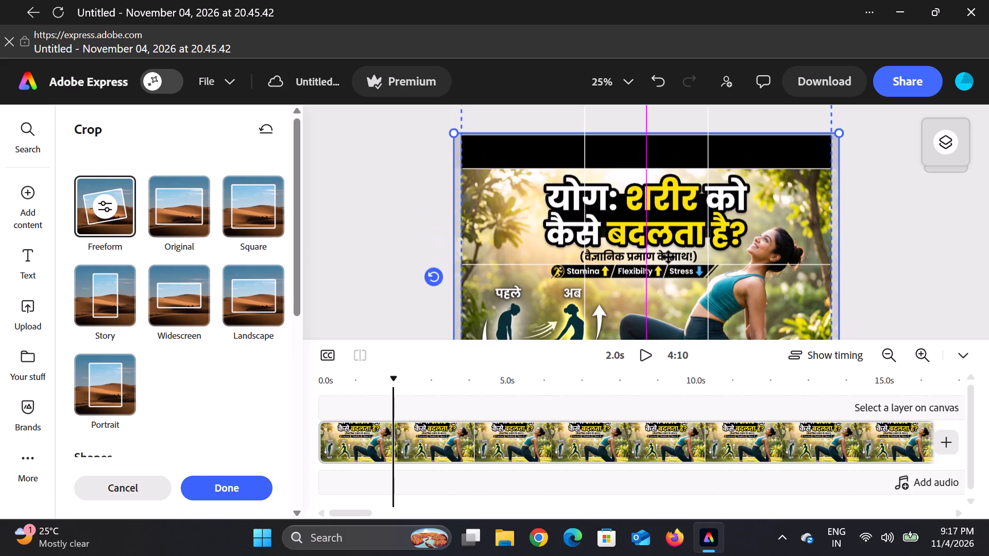
{"action": "left_click_drag", "start_coordinate": [669, 257], "coordinate": [674, 251]}
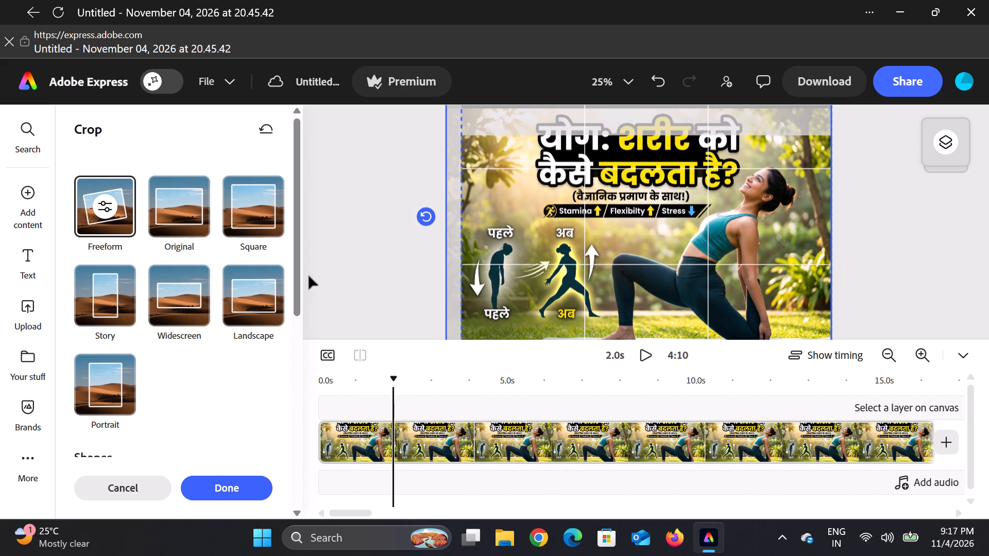
{"action": "double_click", "coordinate": [656, 228]}
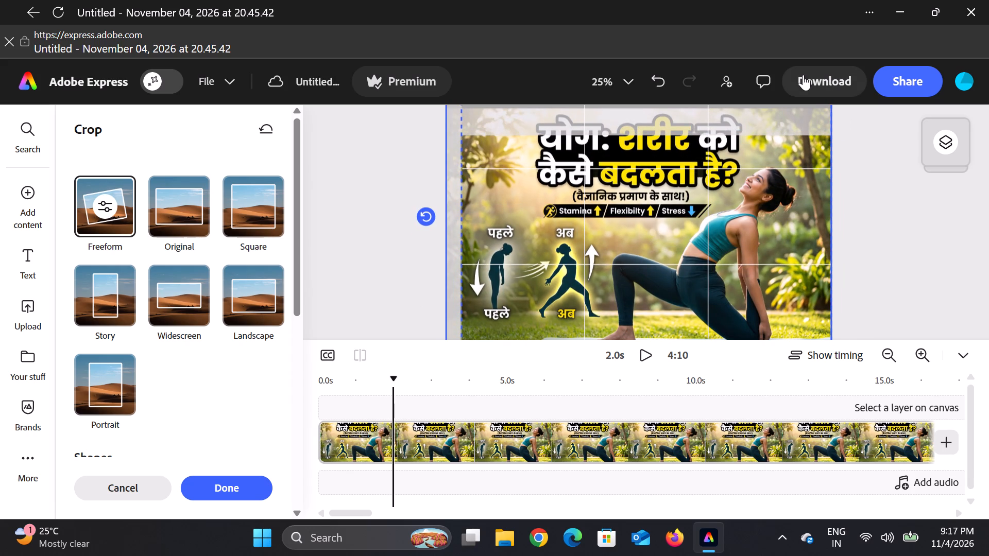
Check the download settings for the video's file format and resolution without downloading.
{"action": "left_click", "coordinate": [804, 75]}
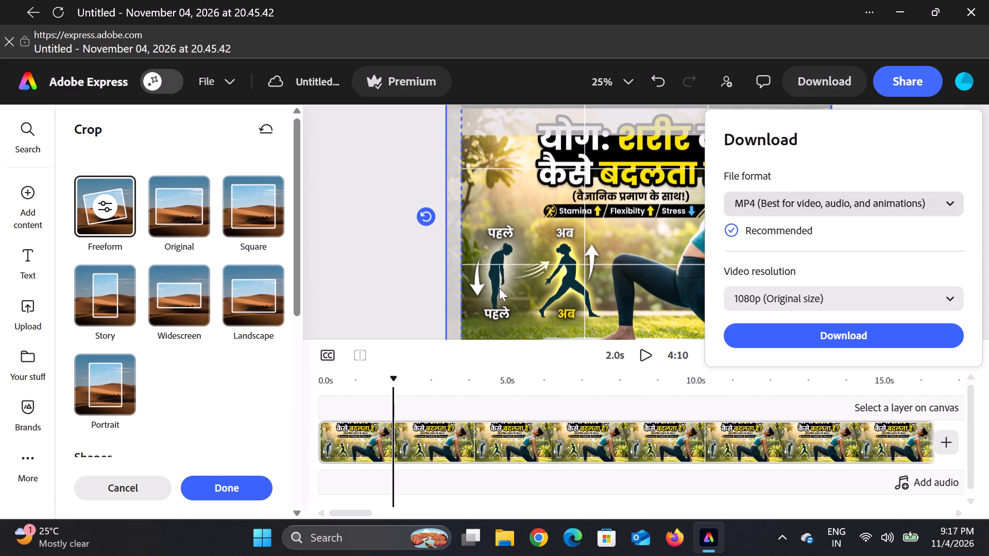
{"action": "left_click", "coordinate": [492, 288]}
{"action": "scroll", "coordinate": [706, 159], "scroll_direction": "down", "scroll_amount": 4}
{"action": "scroll", "coordinate": [693, 172], "scroll_direction": "up", "scroll_amount": 6}
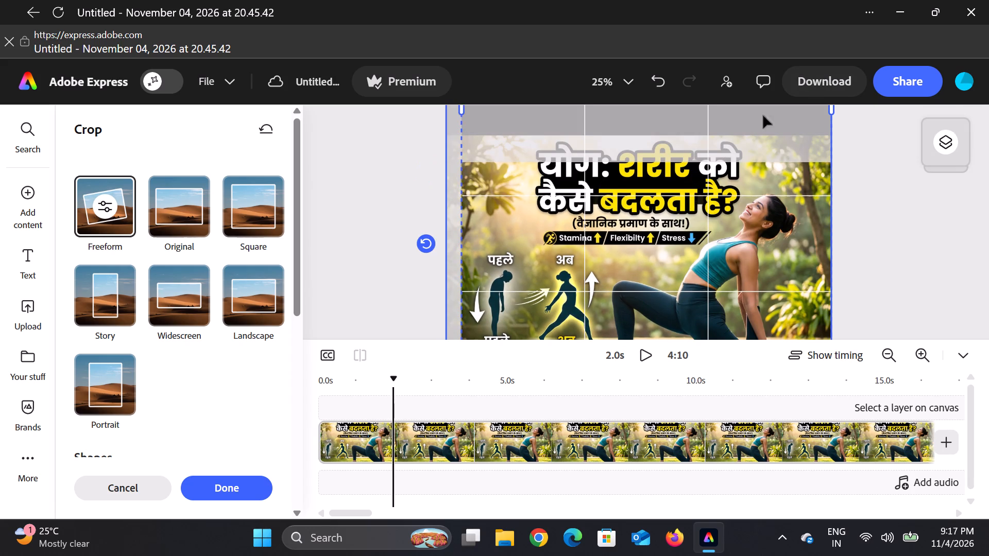
{"action": "left_click", "coordinate": [829, 80]}
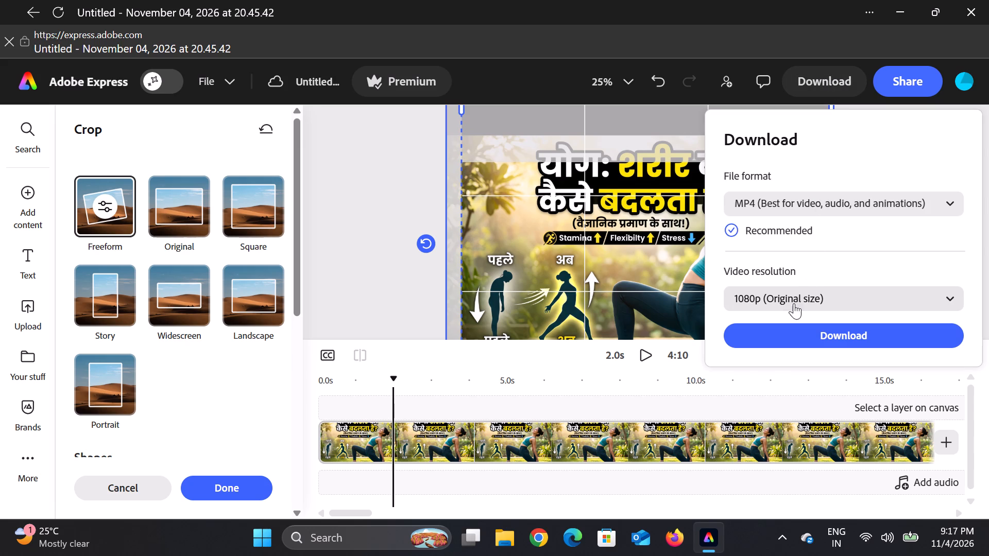
{"action": "left_click", "coordinate": [794, 303]}
{"action": "left_click", "coordinate": [794, 303]}
{"action": "left_click", "coordinate": [609, 249]}
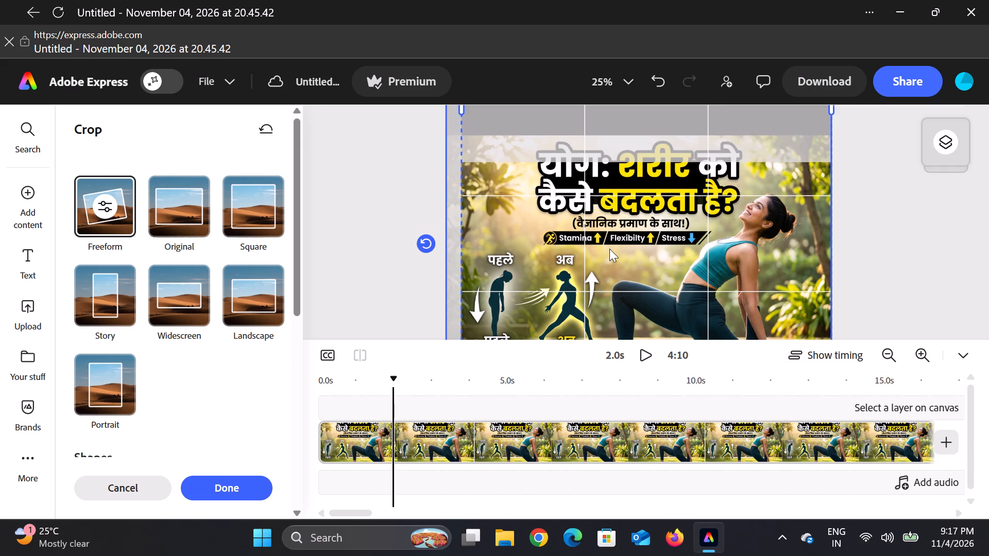
Move the thumbnail image down within its crop frame so the full Hindi title fits on the page.
{"action": "double_click", "coordinate": [605, 249]}
{"action": "left_click_drag", "start_coordinate": [609, 235], "coordinate": [620, 261]}
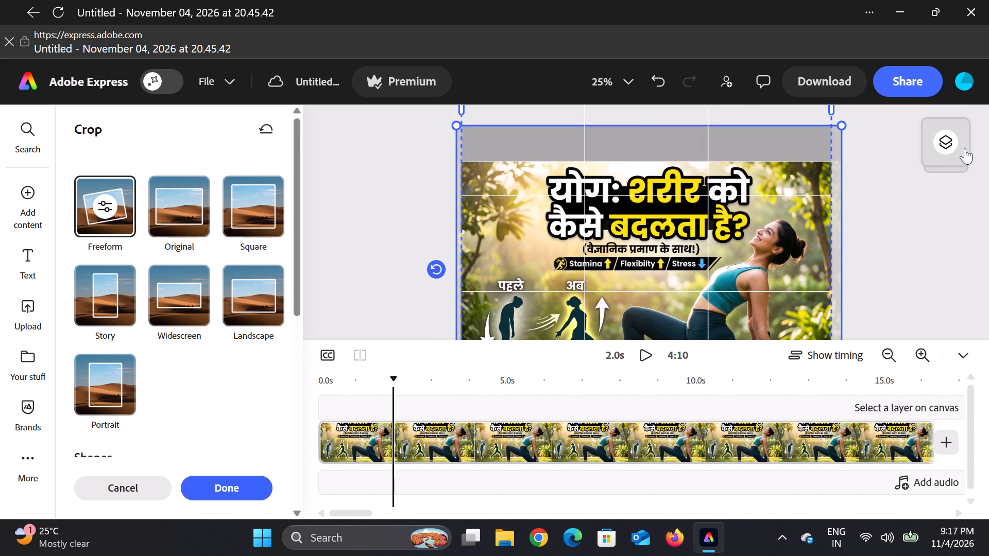
Show the page's layers and select the thumbnail image layer.
{"action": "left_click", "coordinate": [965, 148]}
{"action": "left_click", "coordinate": [960, 147]}
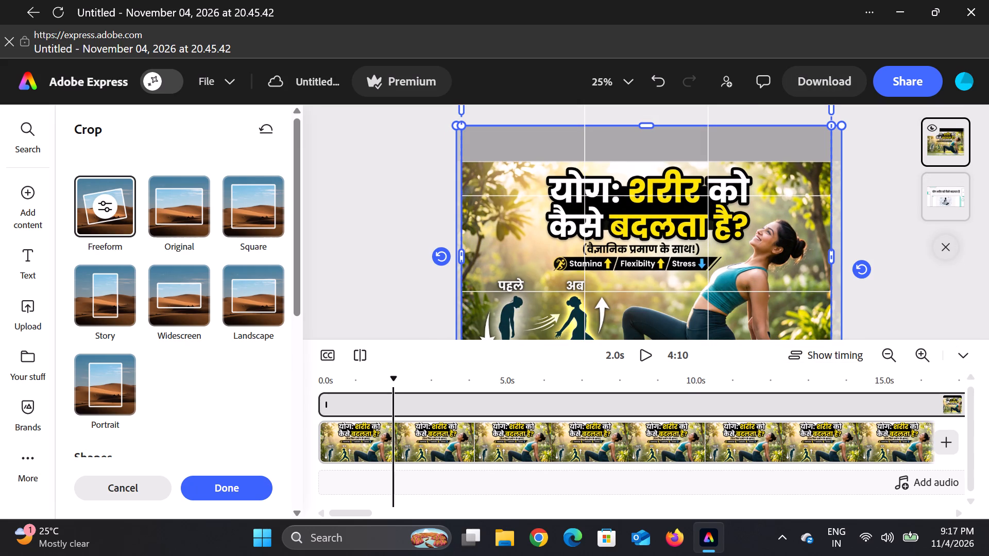
Copy the page's clip in the timeline.
{"action": "right_click", "coordinate": [545, 454]}
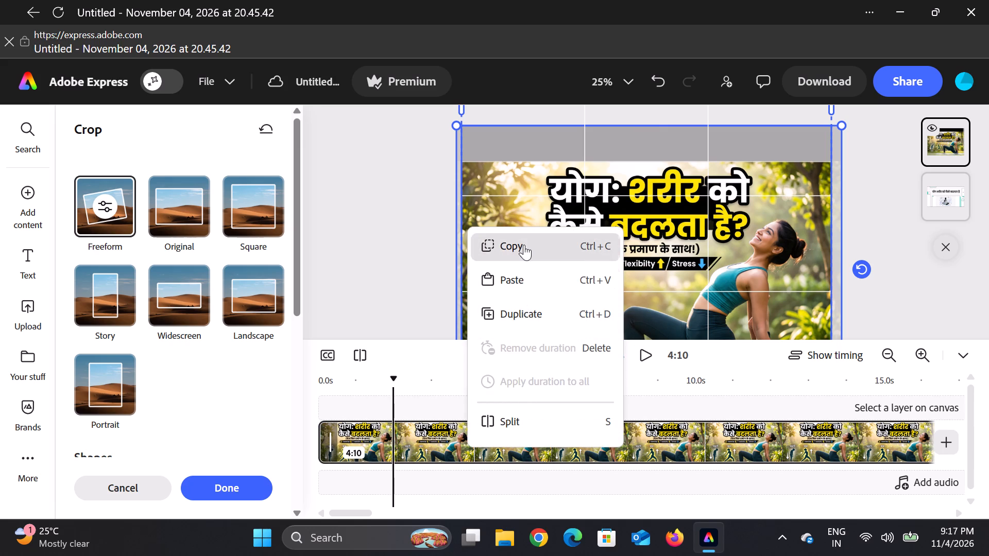
{"action": "left_click", "coordinate": [524, 245]}
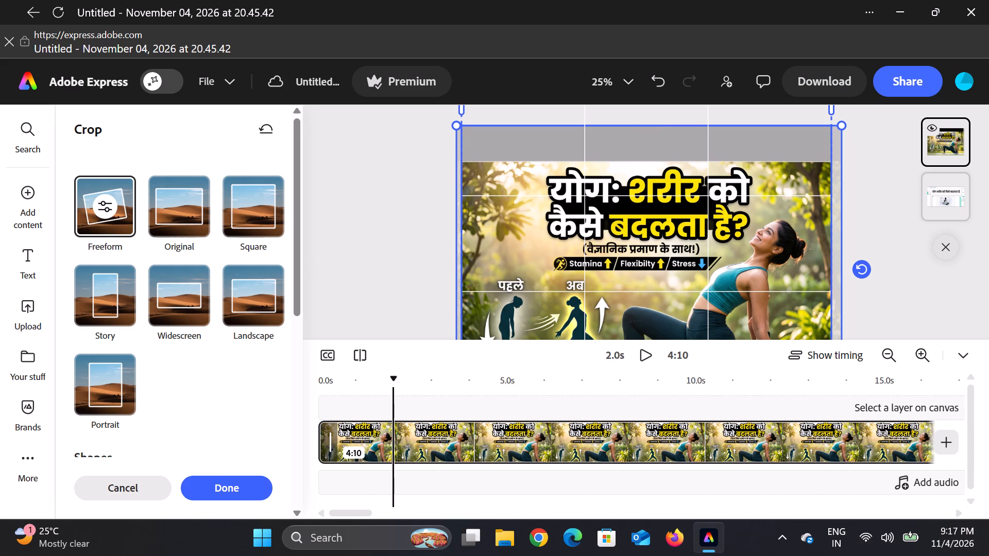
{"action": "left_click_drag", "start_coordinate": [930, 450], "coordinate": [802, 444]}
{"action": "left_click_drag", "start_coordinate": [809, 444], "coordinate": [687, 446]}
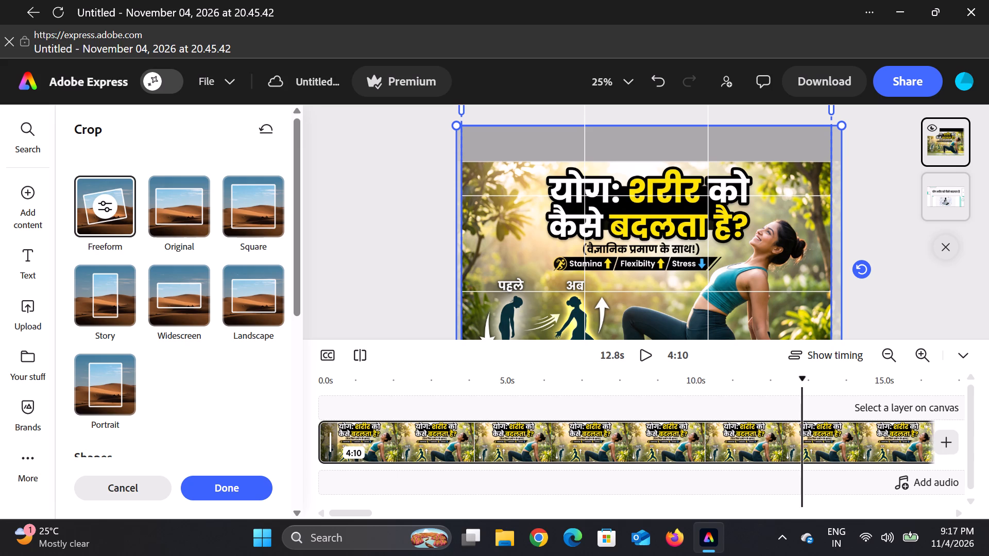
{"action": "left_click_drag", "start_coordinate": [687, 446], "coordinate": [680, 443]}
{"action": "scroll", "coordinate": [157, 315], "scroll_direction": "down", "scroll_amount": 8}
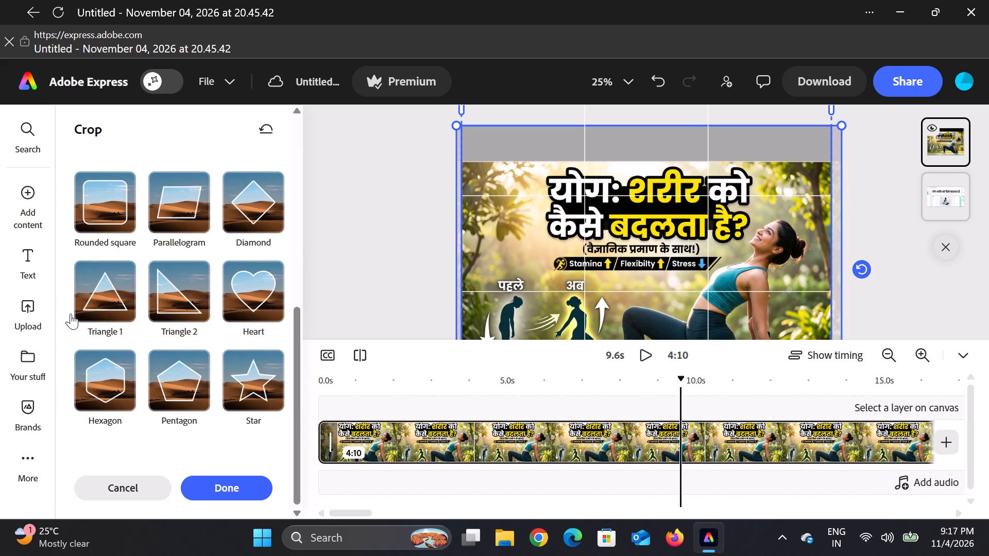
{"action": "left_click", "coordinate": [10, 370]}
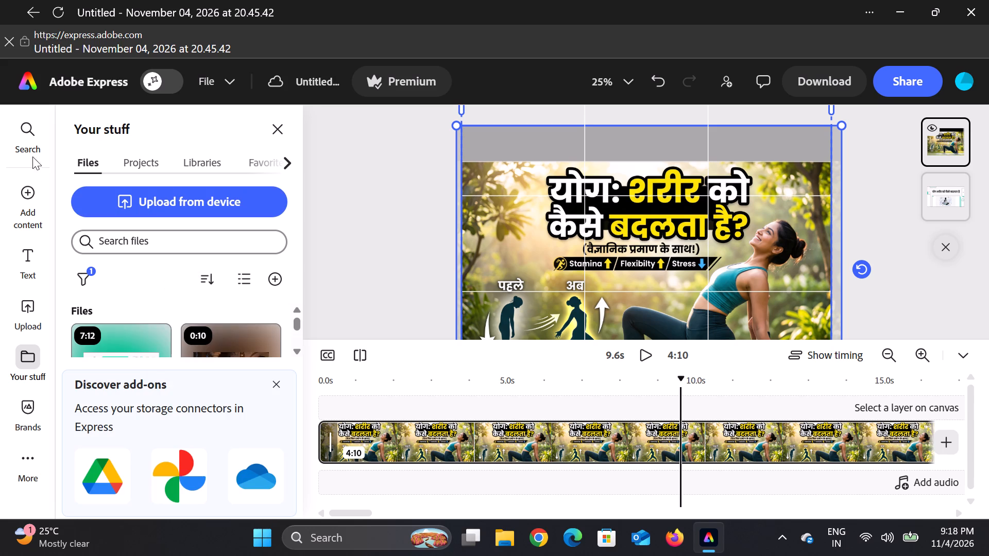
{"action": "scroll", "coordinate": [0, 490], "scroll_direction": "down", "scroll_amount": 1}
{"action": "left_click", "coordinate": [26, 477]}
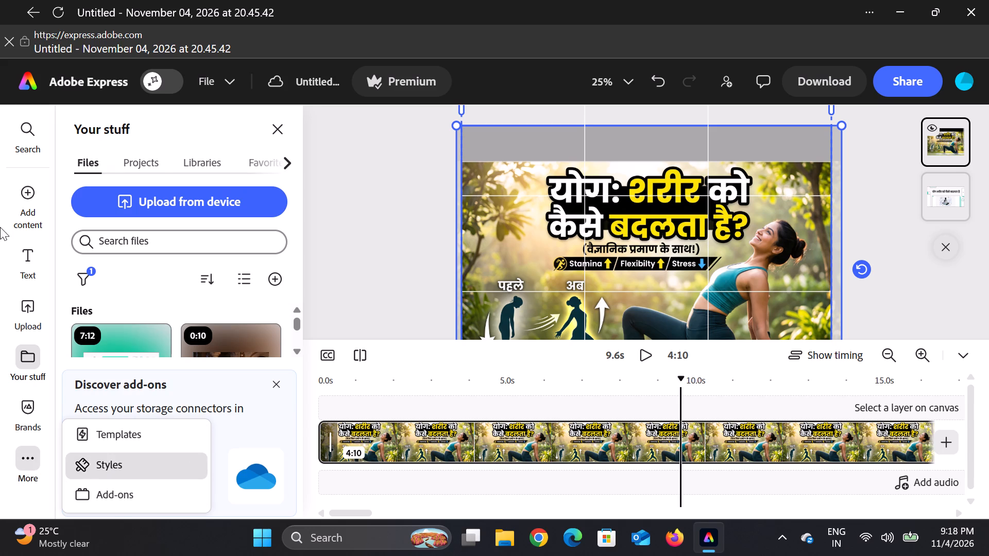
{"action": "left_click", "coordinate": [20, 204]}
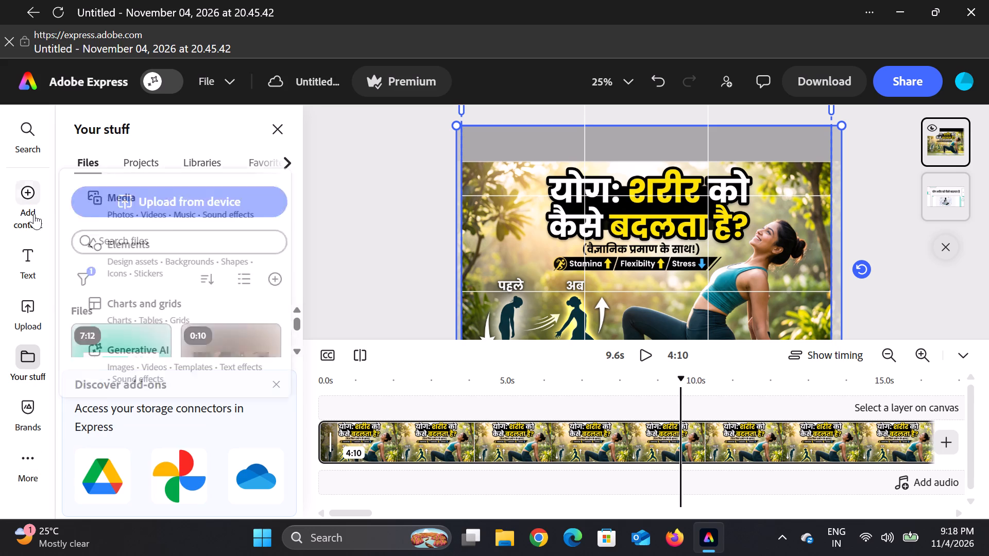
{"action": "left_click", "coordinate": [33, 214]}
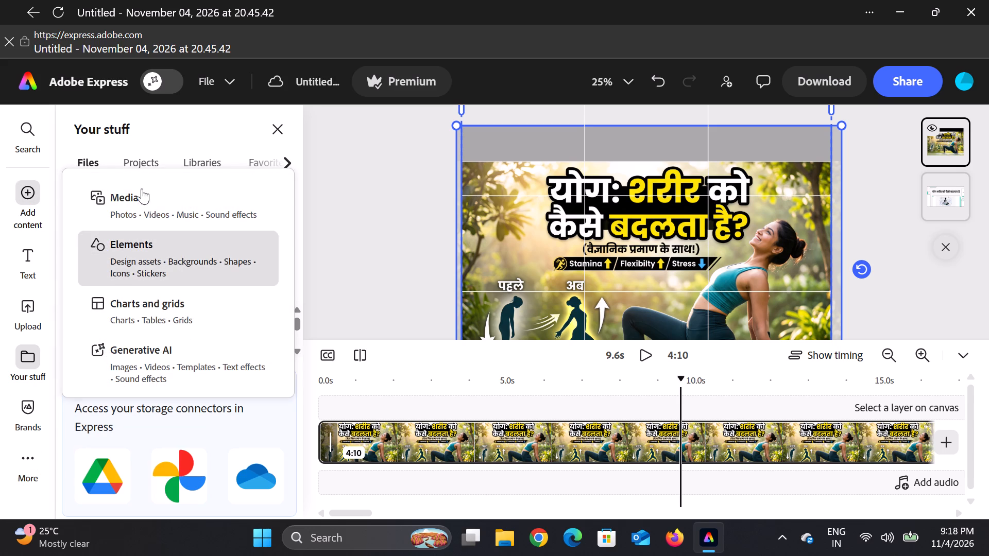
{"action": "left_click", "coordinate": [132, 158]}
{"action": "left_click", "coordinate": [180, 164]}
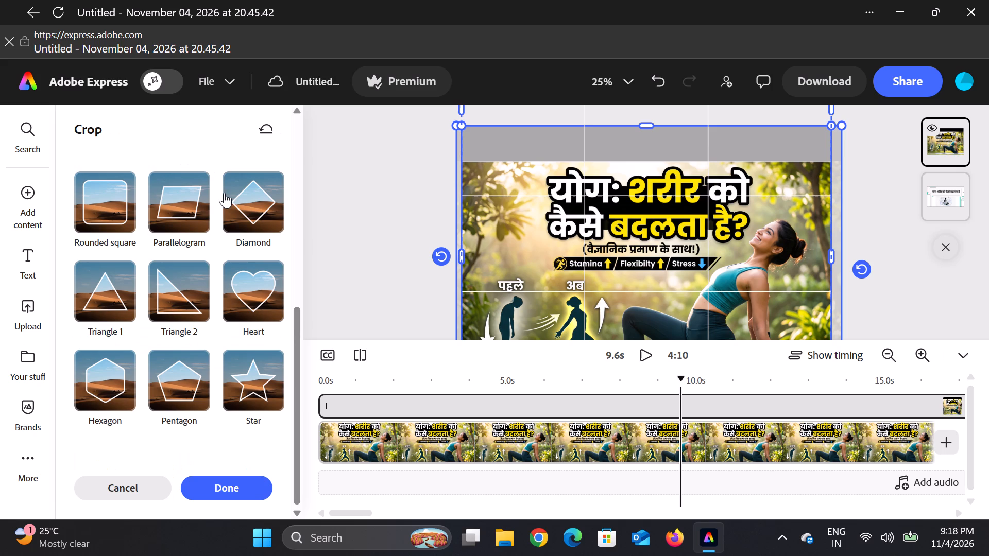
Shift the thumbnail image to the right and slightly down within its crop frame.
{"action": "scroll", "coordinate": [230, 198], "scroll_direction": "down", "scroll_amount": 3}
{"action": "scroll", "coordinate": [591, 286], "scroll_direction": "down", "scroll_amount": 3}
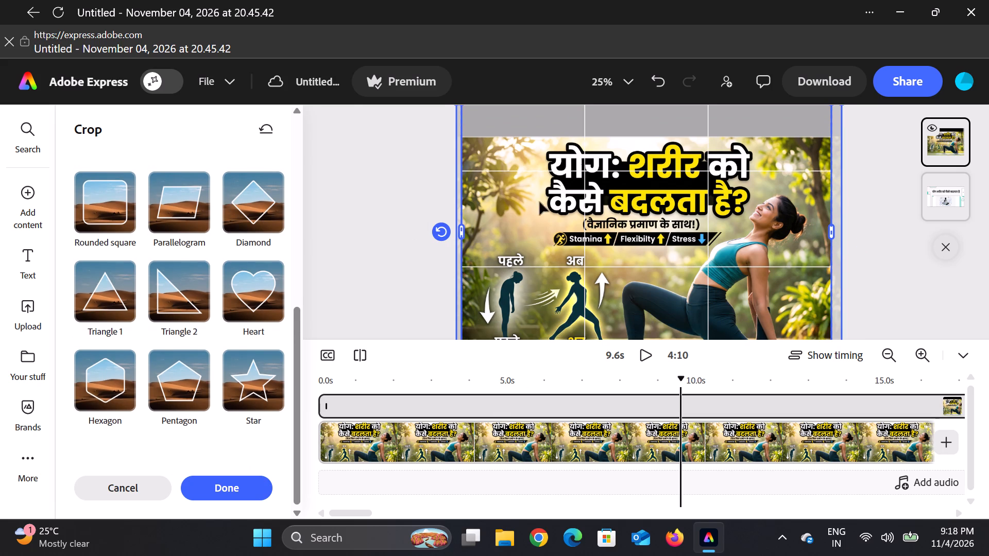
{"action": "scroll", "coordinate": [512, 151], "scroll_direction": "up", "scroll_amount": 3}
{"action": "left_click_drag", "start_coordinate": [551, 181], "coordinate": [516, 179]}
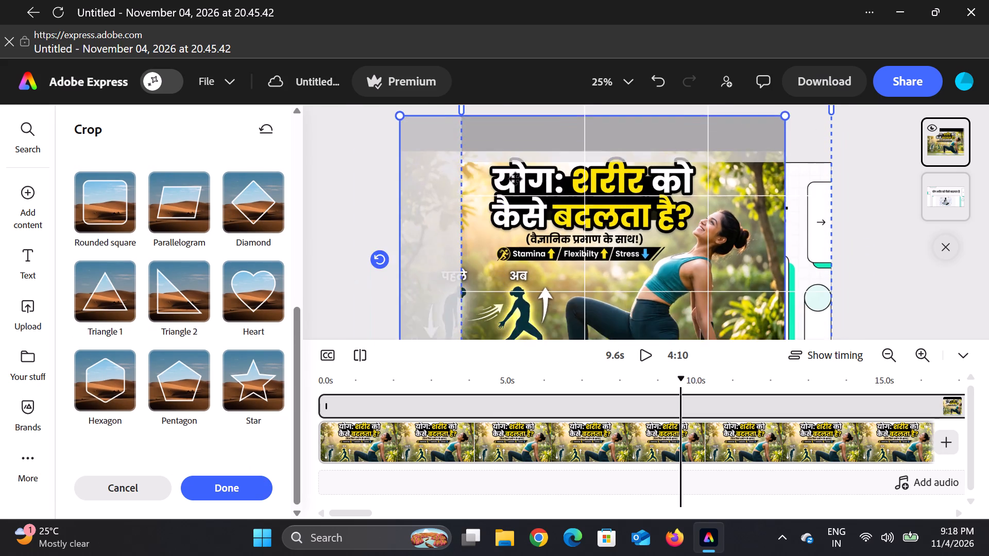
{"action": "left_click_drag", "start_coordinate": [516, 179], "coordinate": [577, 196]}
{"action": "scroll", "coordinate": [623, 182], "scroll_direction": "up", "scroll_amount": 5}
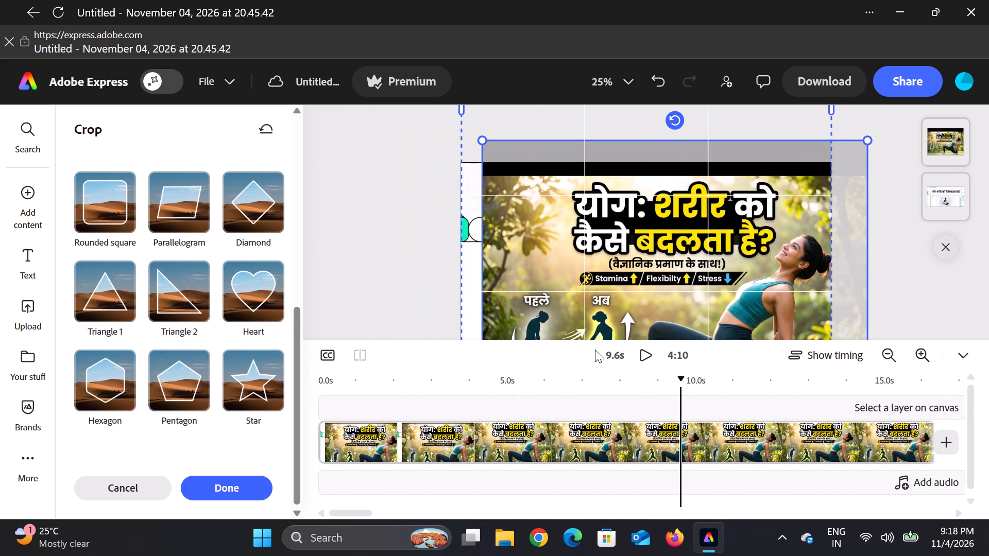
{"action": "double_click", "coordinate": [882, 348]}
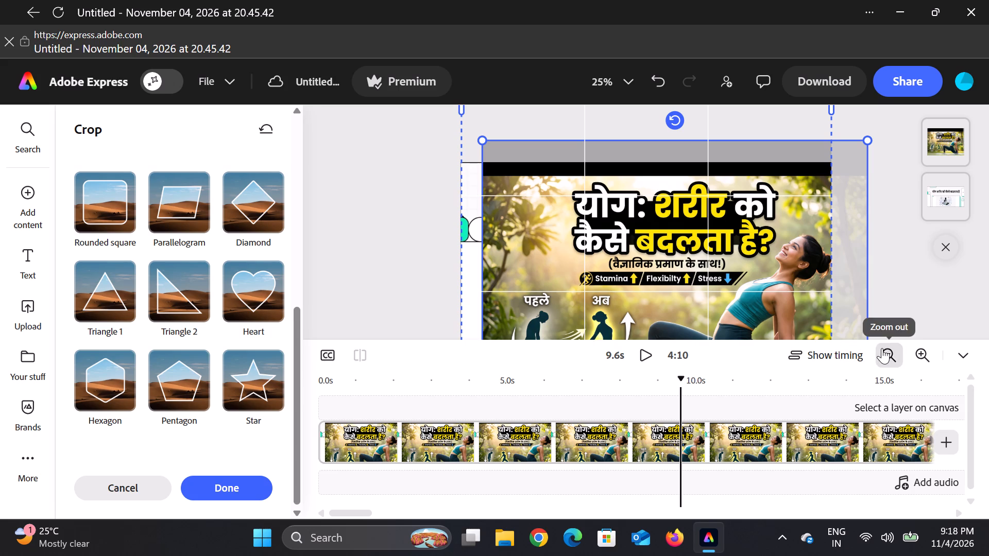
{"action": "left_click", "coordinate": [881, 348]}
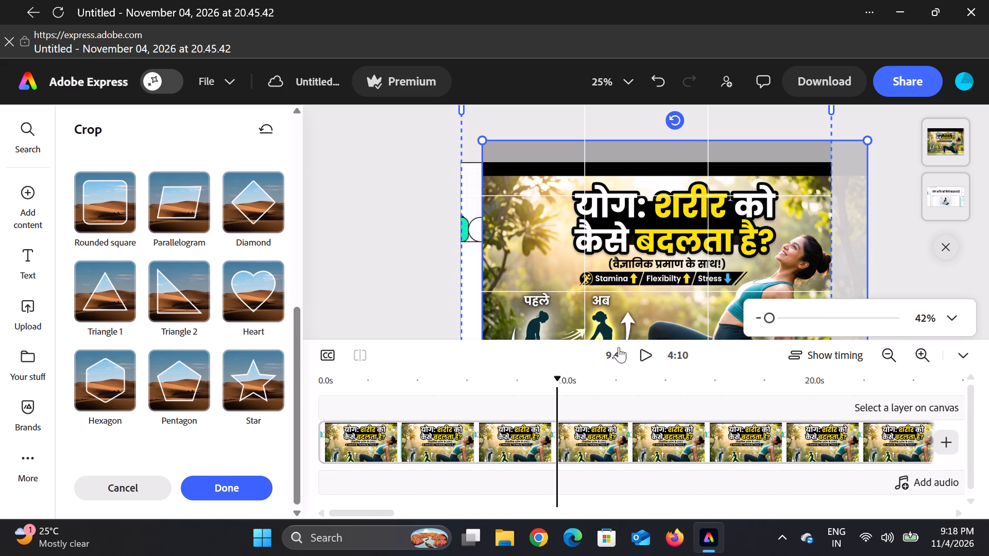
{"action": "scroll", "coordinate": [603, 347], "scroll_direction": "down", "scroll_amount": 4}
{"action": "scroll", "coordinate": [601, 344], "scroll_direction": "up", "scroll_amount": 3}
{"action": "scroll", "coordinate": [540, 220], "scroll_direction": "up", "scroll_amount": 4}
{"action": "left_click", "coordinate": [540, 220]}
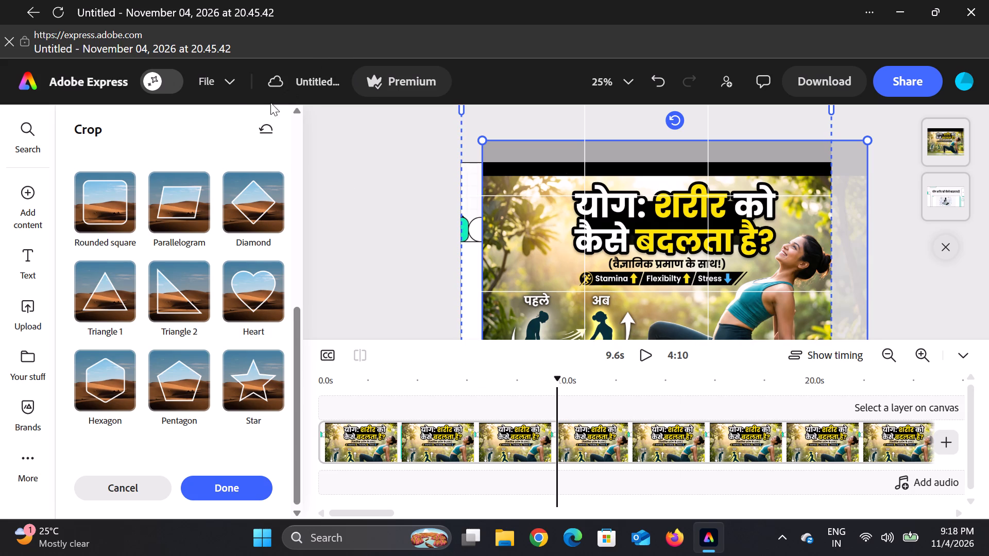
Check the video's download format and resolution settings without downloading.
{"action": "left_click", "coordinate": [231, 91]}
{"action": "left_click", "coordinate": [232, 88]}
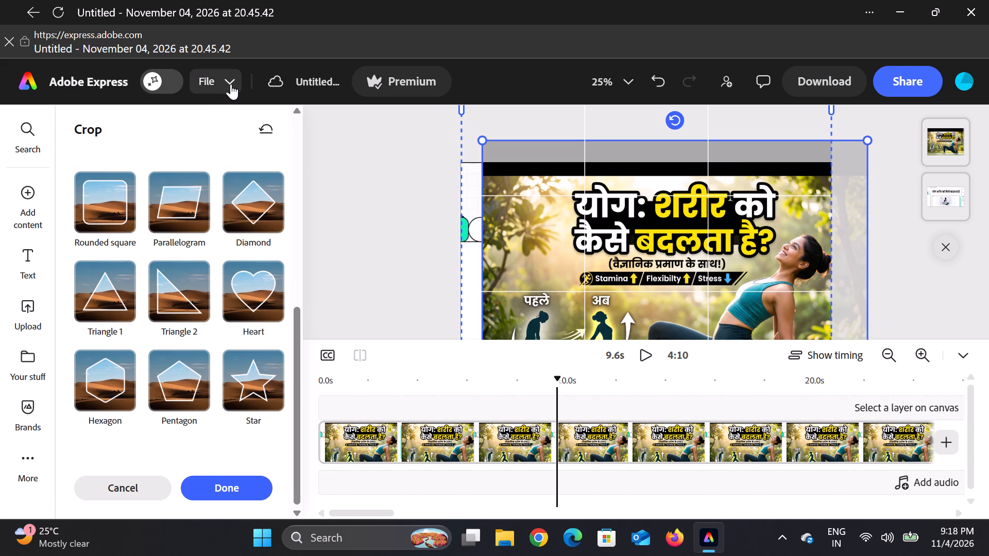
{"action": "left_click", "coordinate": [231, 82]}
{"action": "scroll", "coordinate": [336, 241], "scroll_direction": "down", "scroll_amount": 3}
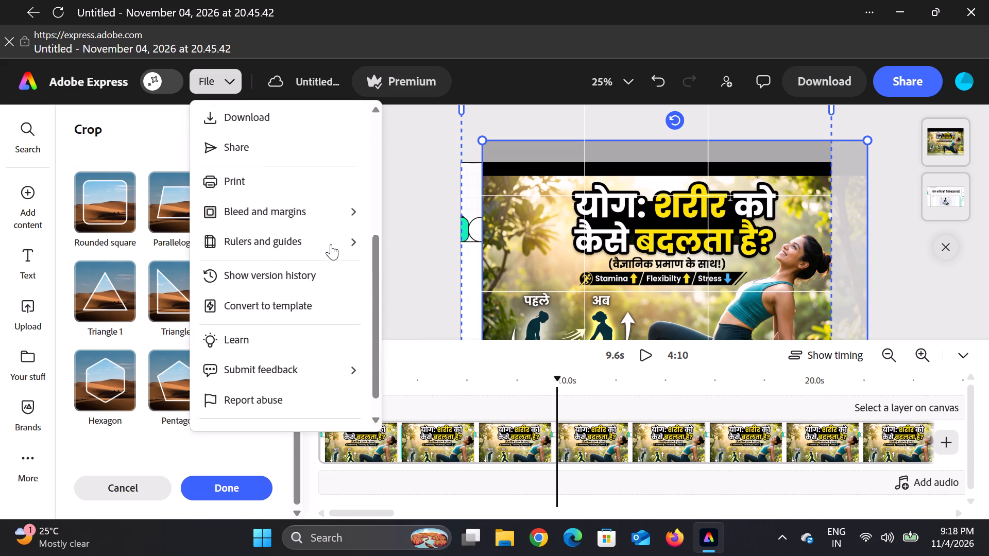
{"action": "scroll", "coordinate": [324, 241], "scroll_direction": "down", "scroll_amount": 3}
{"action": "scroll", "coordinate": [324, 241], "scroll_direction": "up", "scroll_amount": 1}
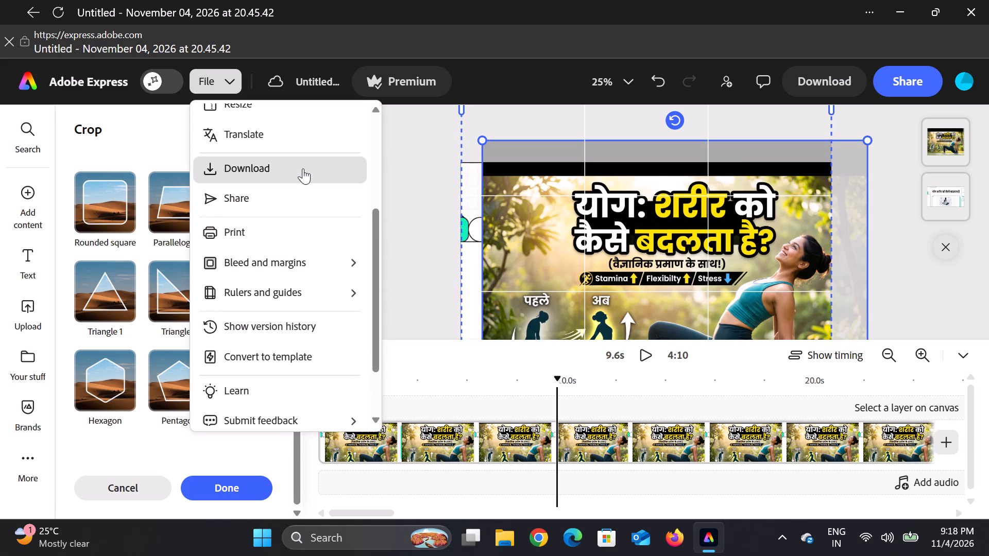
{"action": "left_click", "coordinate": [303, 168]}
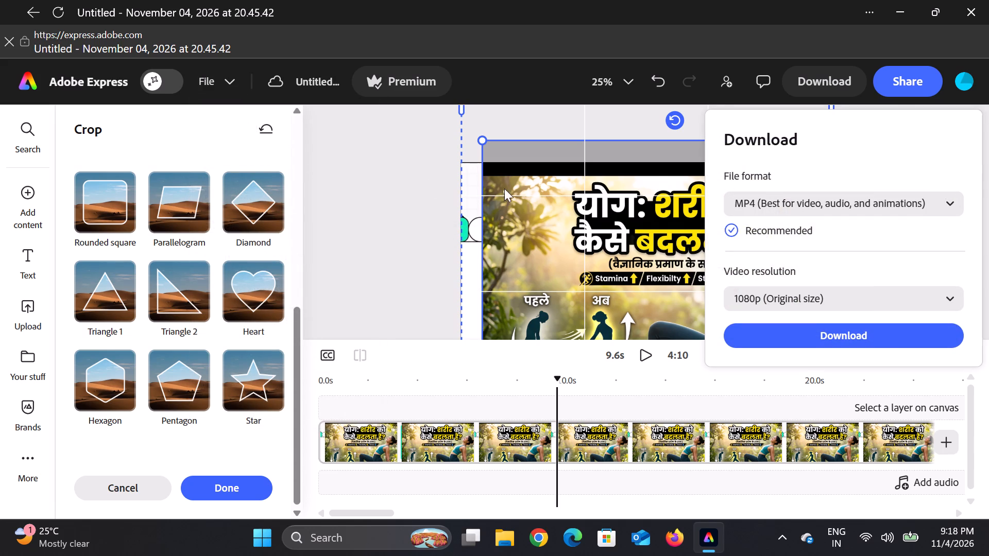
{"action": "left_click", "coordinate": [379, 221]}
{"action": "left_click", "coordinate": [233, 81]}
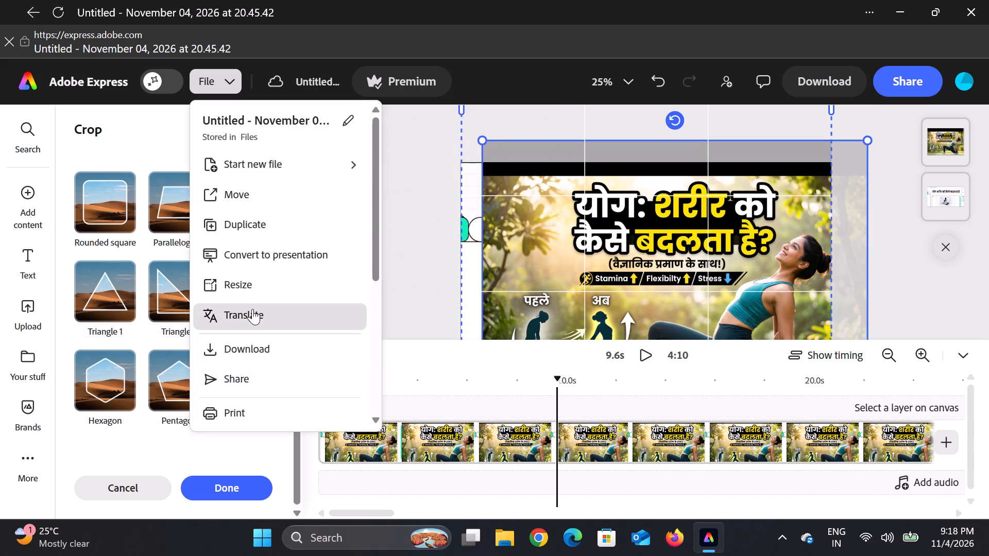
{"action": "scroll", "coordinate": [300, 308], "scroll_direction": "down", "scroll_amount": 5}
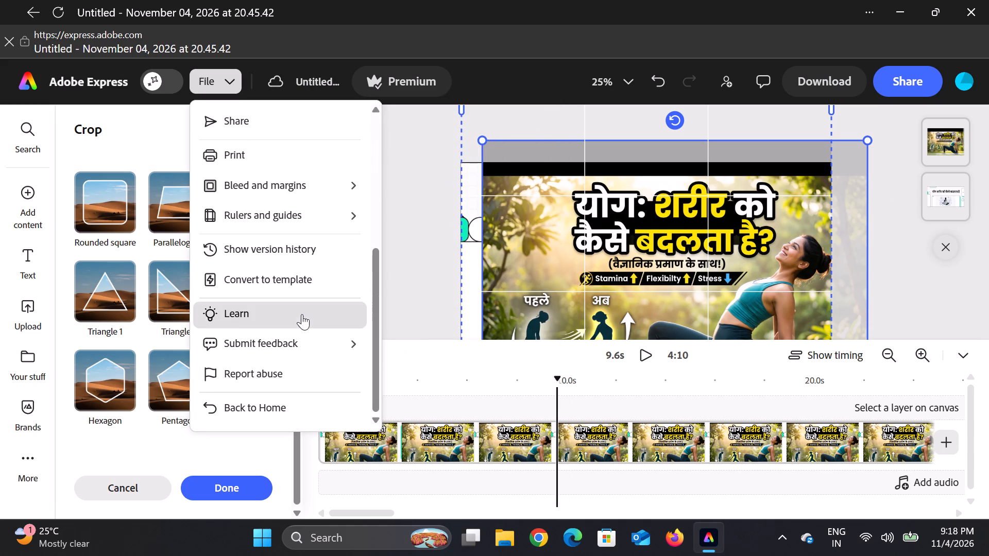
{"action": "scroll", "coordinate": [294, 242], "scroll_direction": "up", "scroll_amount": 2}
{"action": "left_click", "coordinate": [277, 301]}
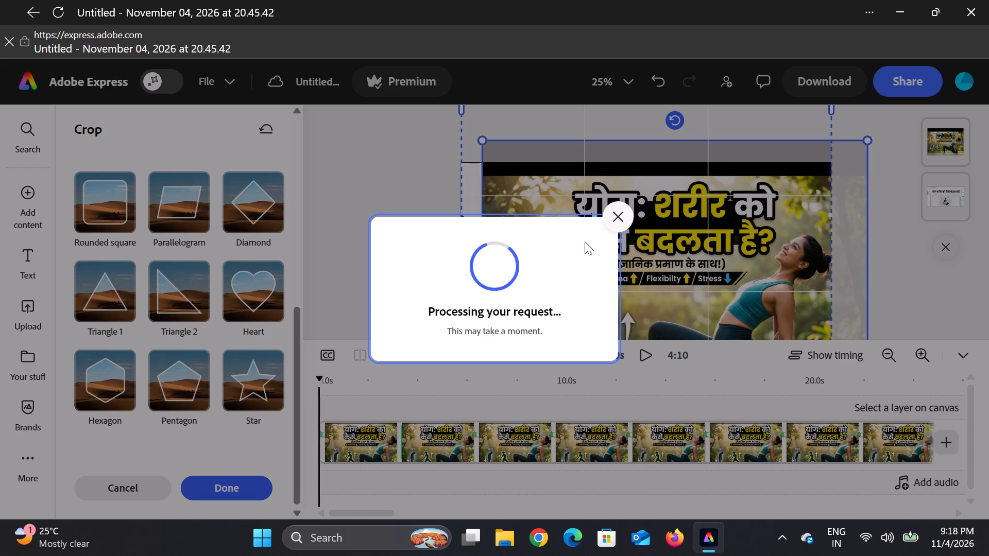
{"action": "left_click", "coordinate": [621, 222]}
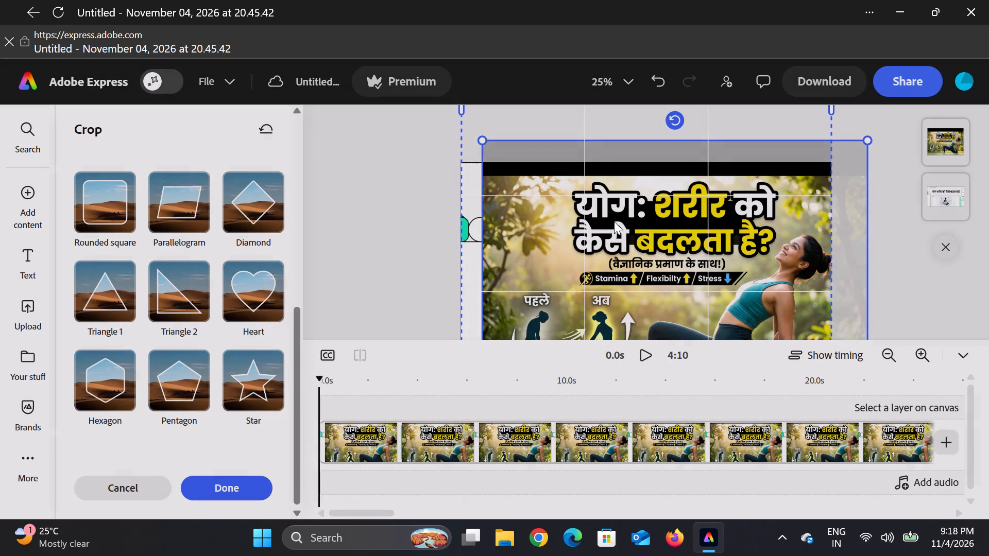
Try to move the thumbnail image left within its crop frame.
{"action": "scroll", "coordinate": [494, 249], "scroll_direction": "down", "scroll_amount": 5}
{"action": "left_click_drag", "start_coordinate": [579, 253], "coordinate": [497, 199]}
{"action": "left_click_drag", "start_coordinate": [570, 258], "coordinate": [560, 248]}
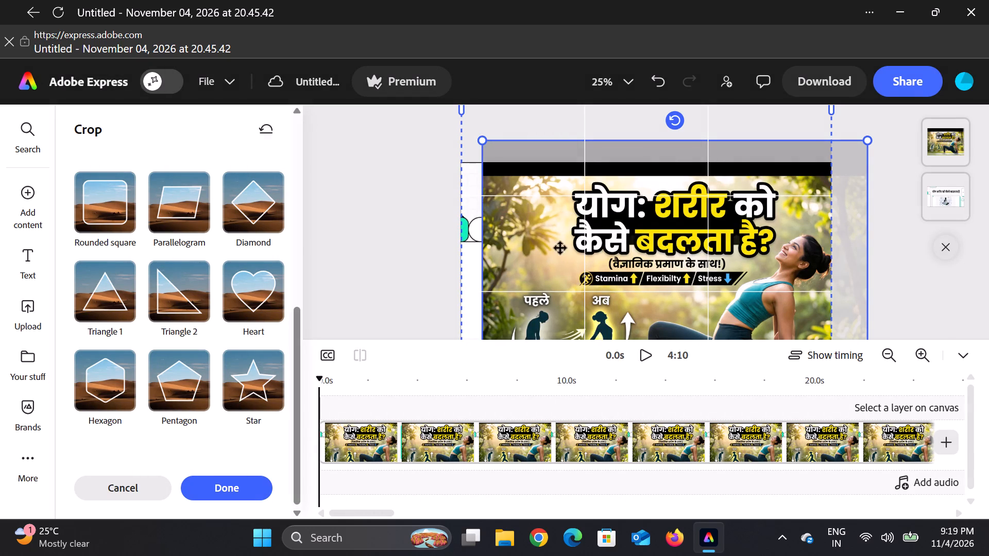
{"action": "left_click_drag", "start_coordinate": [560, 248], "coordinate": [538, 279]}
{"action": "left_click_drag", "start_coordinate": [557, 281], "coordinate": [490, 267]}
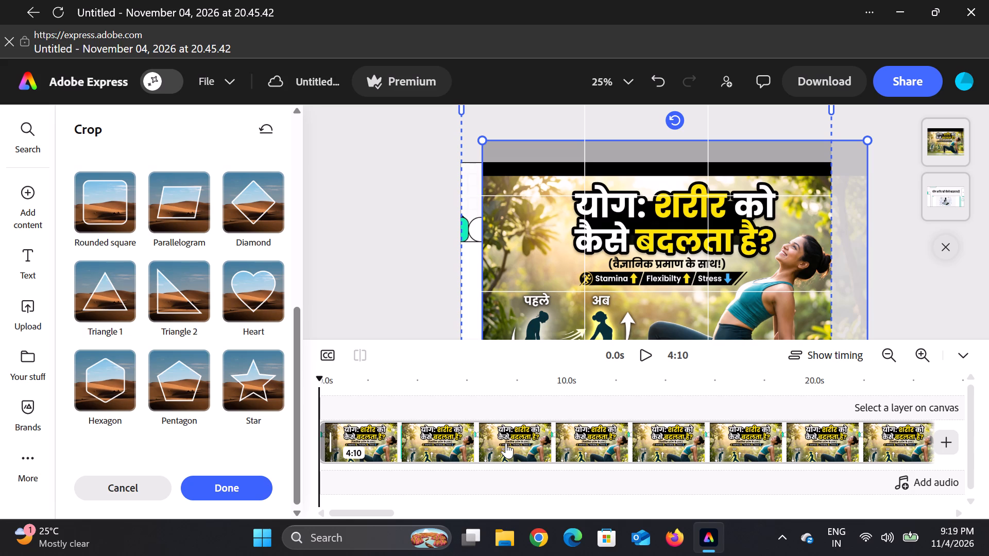
Split the page's clip at 3.6 s in the timeline and delete the part after it.
{"action": "left_click_drag", "start_coordinate": [491, 437], "coordinate": [496, 429]}
{"action": "double_click", "coordinate": [481, 437]}
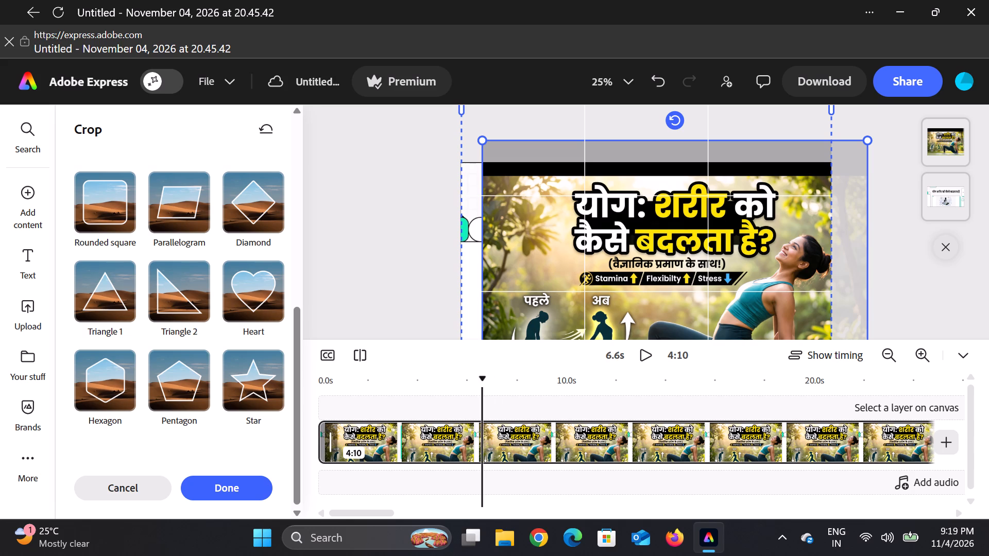
{"action": "left_click_drag", "start_coordinate": [468, 436], "coordinate": [382, 443]}
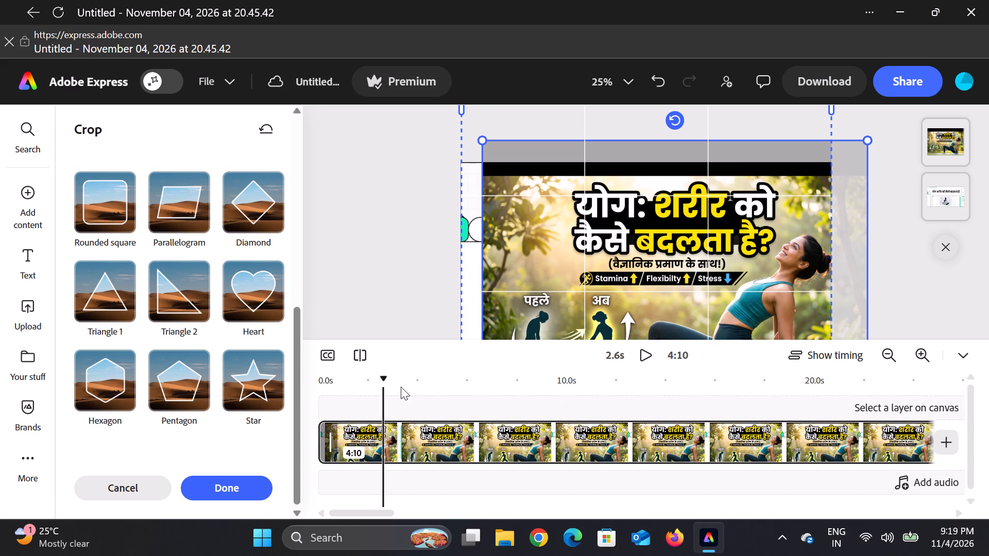
{"action": "double_click", "coordinate": [384, 448]}
{"action": "left_click_drag", "start_coordinate": [392, 448], "coordinate": [402, 448]}
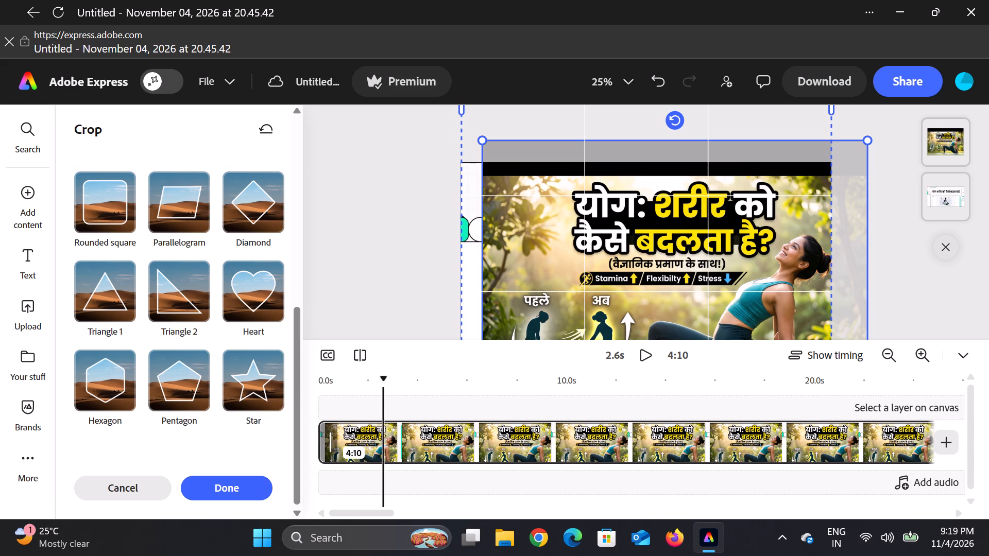
{"action": "left_click_drag", "start_coordinate": [402, 448], "coordinate": [407, 448]}
{"action": "right_click", "coordinate": [400, 447]}
{"action": "left_click", "coordinate": [391, 420]}
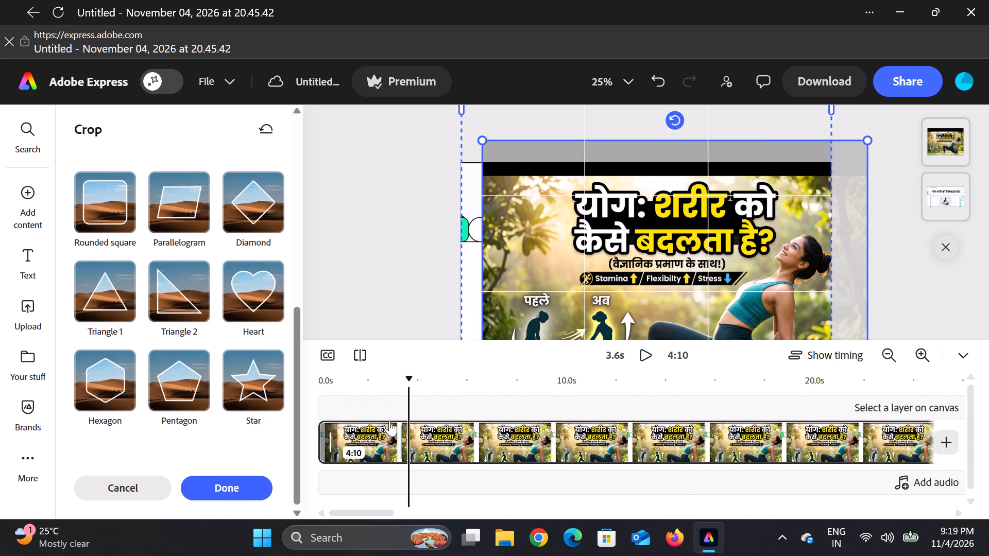
{"action": "key", "text": "Delete"}
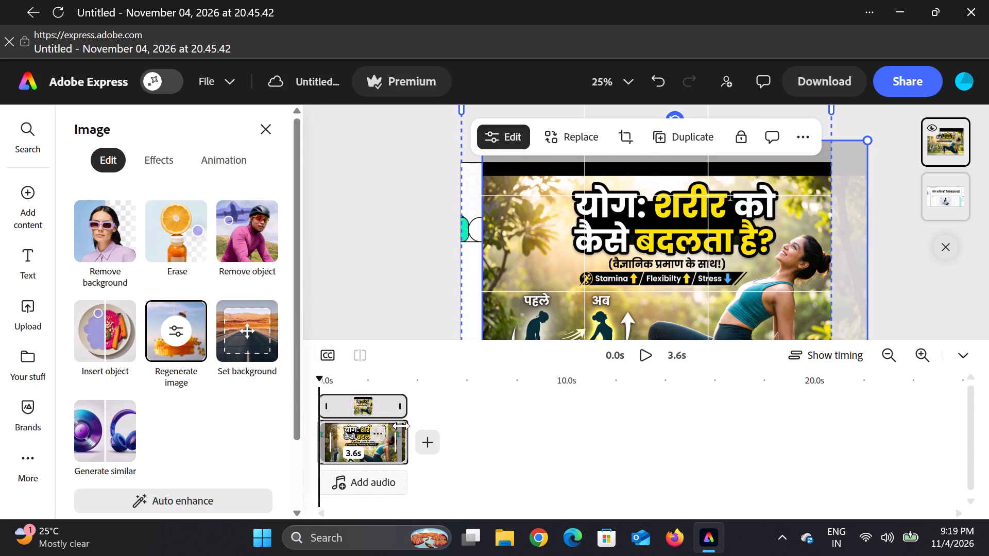
Extend the shortened page clip in the timeline to 5.6 s.
{"action": "left_click_drag", "start_coordinate": [402, 451], "coordinate": [451, 456]}
{"action": "left_click", "coordinate": [400, 410]}
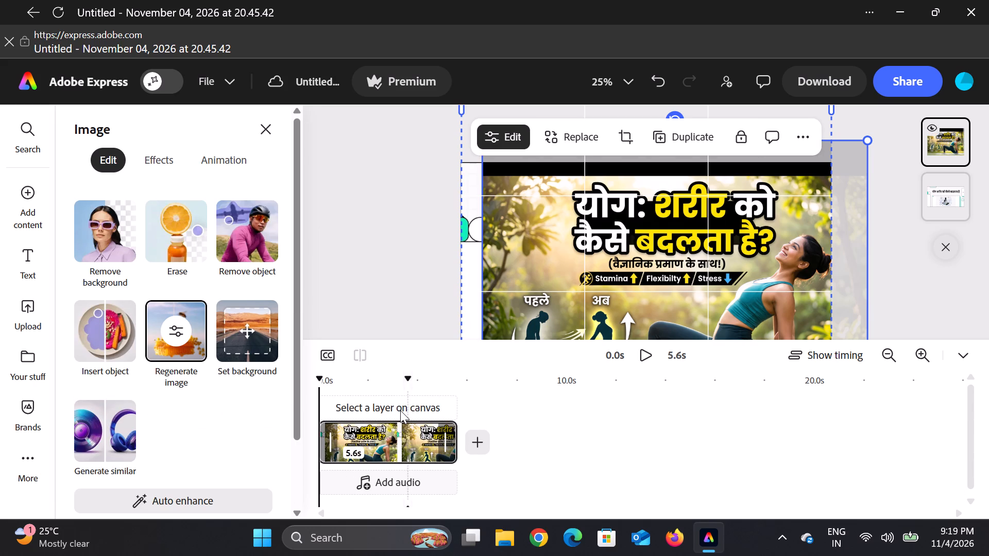
{"action": "left_click", "coordinate": [400, 410]}
{"action": "double_click", "coordinate": [395, 410]}
{"action": "left_click", "coordinate": [384, 409]}
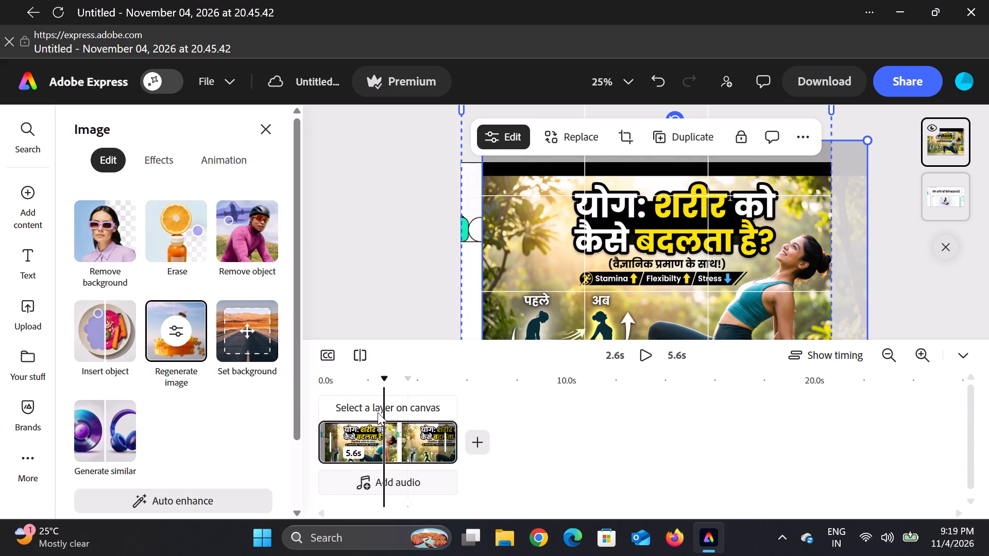
Delete the Hindi thumbnail image covering the page's video.
{"action": "left_click_drag", "start_coordinate": [360, 465], "coordinate": [362, 416]}
{"action": "scroll", "coordinate": [494, 329], "scroll_direction": "up", "scroll_amount": 4}
{"action": "scroll", "coordinate": [535, 288], "scroll_direction": "up", "scroll_amount": 1}
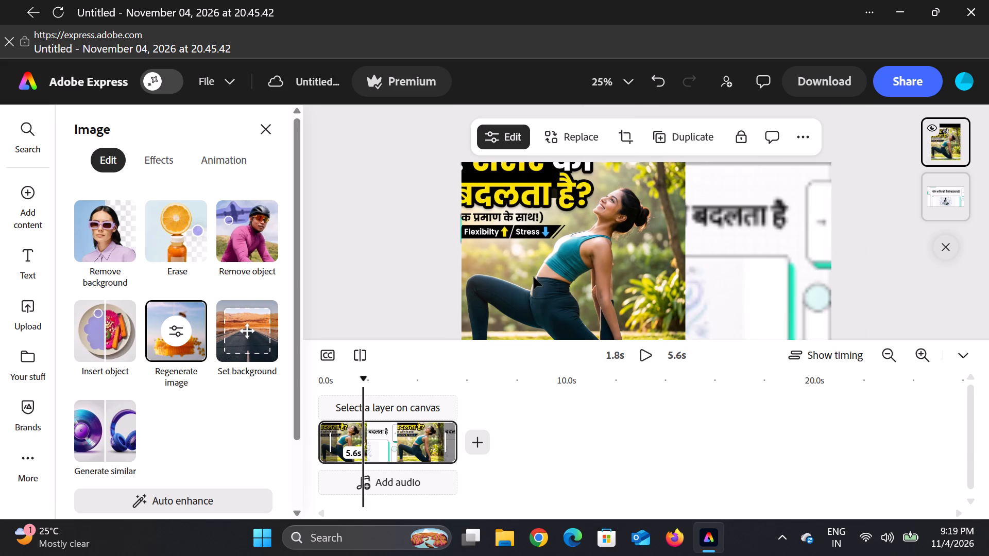
{"action": "left_click_drag", "start_coordinate": [521, 265], "coordinate": [622, 246]}
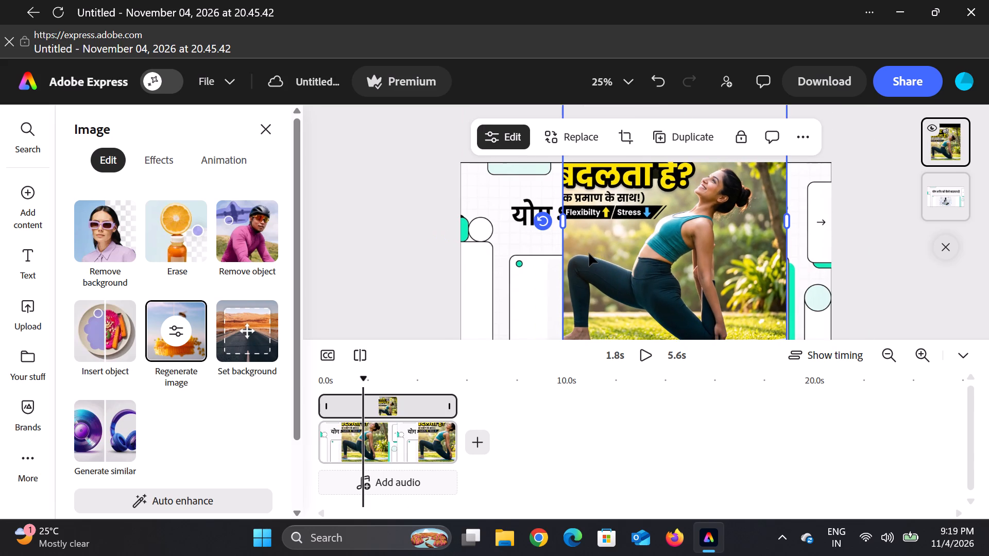
{"action": "key", "text": "Delete"}
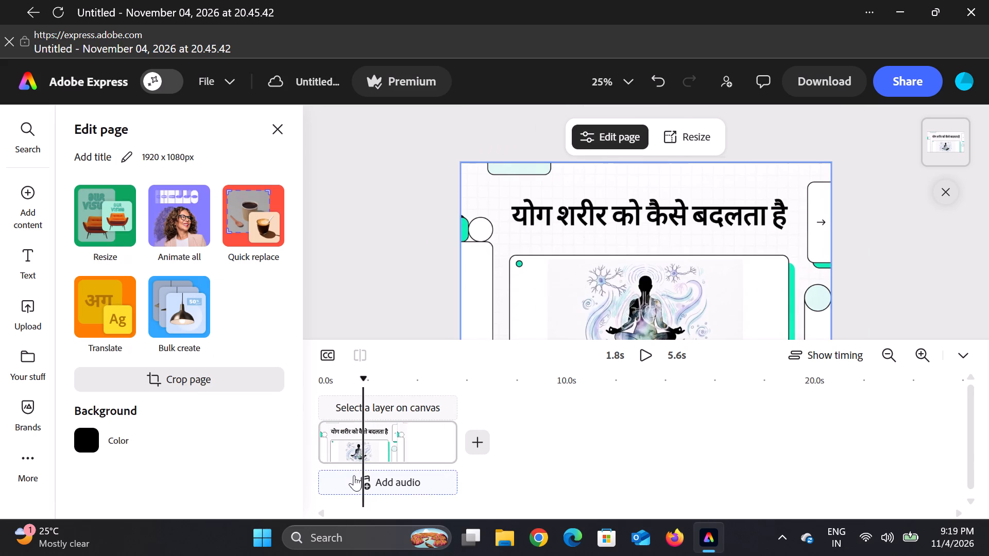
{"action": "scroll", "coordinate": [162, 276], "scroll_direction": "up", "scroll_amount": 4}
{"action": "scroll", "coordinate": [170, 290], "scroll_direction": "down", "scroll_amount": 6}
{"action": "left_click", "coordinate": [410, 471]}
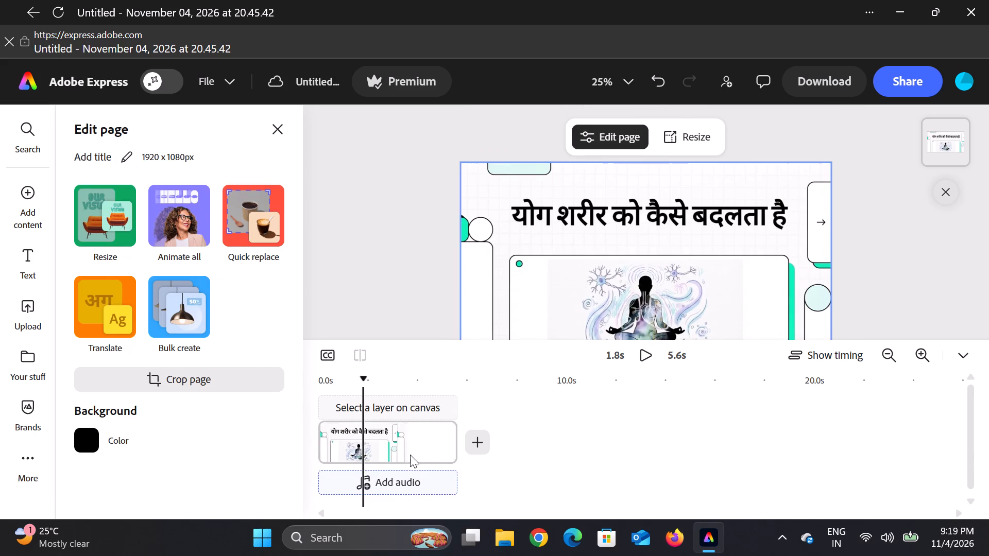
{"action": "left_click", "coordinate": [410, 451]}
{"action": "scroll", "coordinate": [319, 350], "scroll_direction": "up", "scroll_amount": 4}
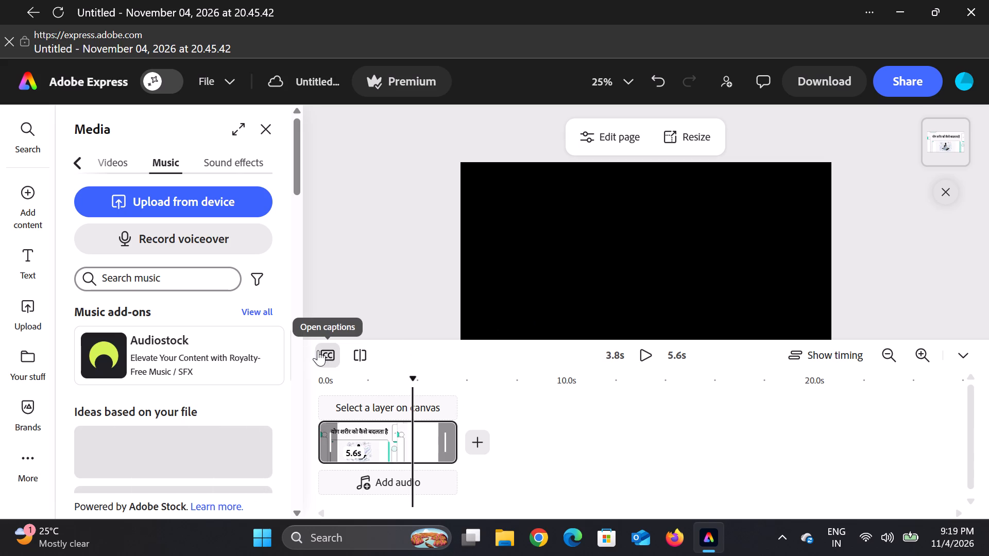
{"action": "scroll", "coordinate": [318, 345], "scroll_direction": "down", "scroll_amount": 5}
Close the Adobe Express window.
{"action": "double_click", "coordinate": [988, 0]}
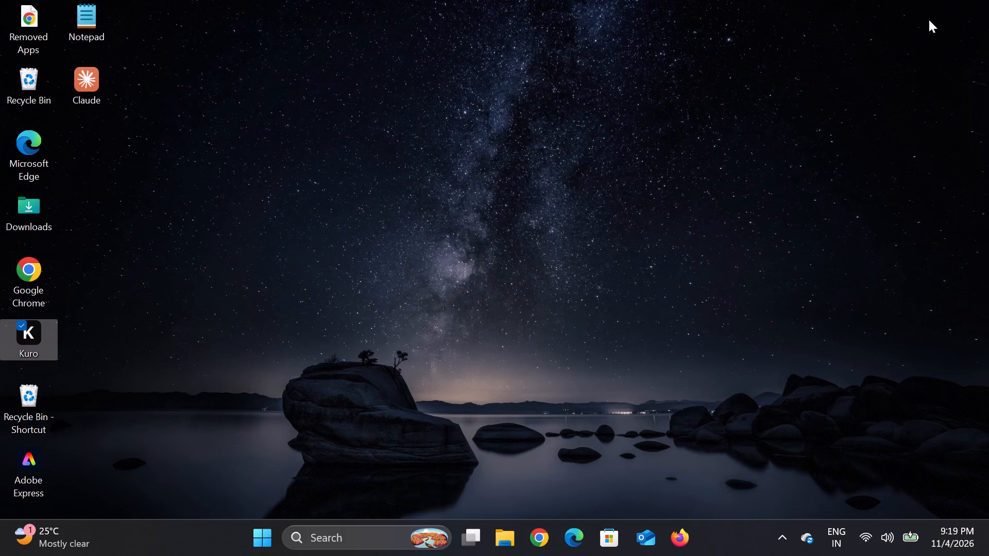
Refresh the Windows desktop.
{"action": "right_click", "coordinate": [630, 160]}
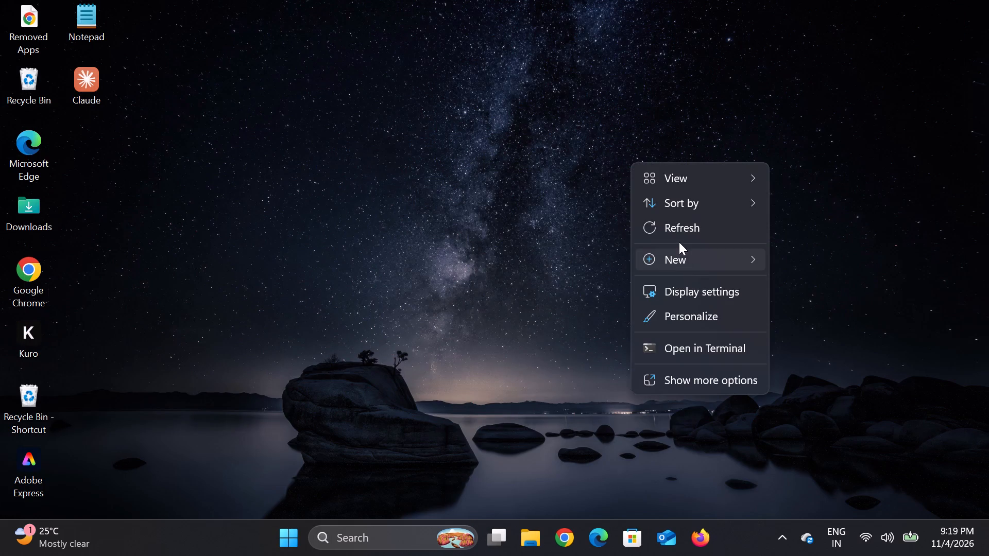
{"action": "left_click", "coordinate": [675, 229]}
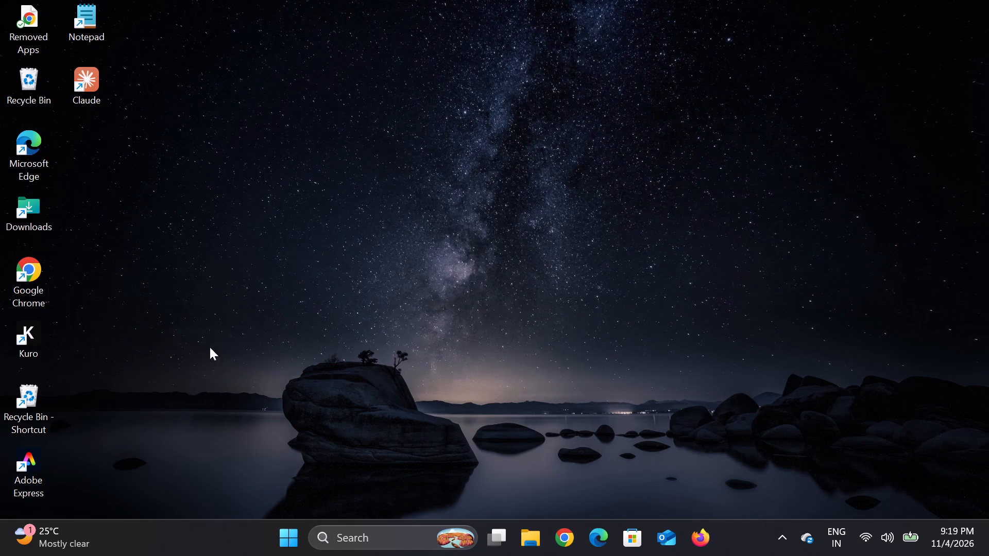
Open Kuro from its desktop shortcut.
{"action": "double_click", "coordinate": [46, 333]}
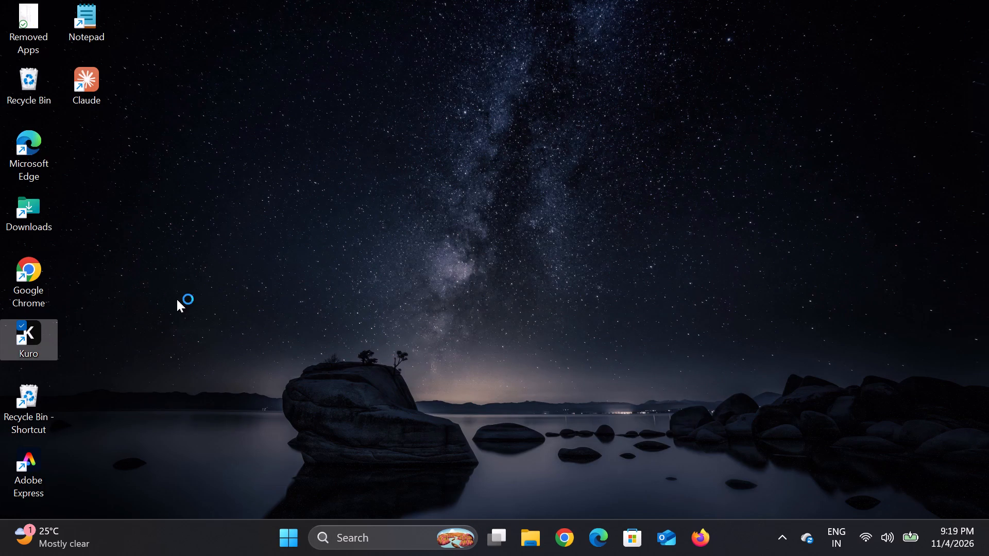